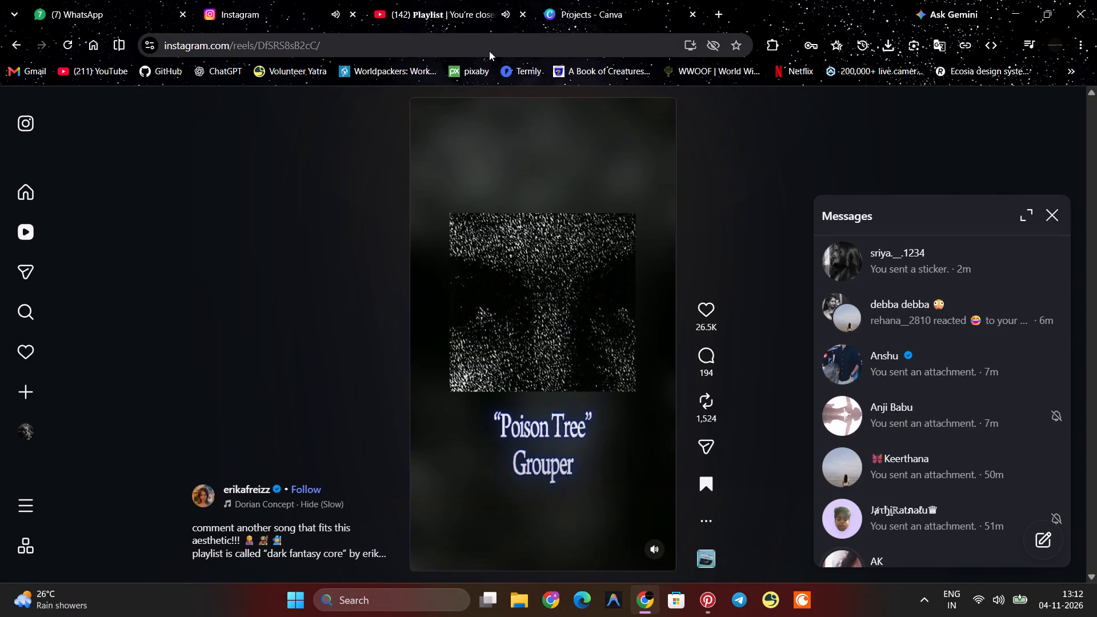
Switch to the recent Canva projects and open the MAD BROCHURE design at page 2.
{"action": "left_click", "coordinate": [472, 0]}
{"action": "left_click", "coordinate": [564, 0]}
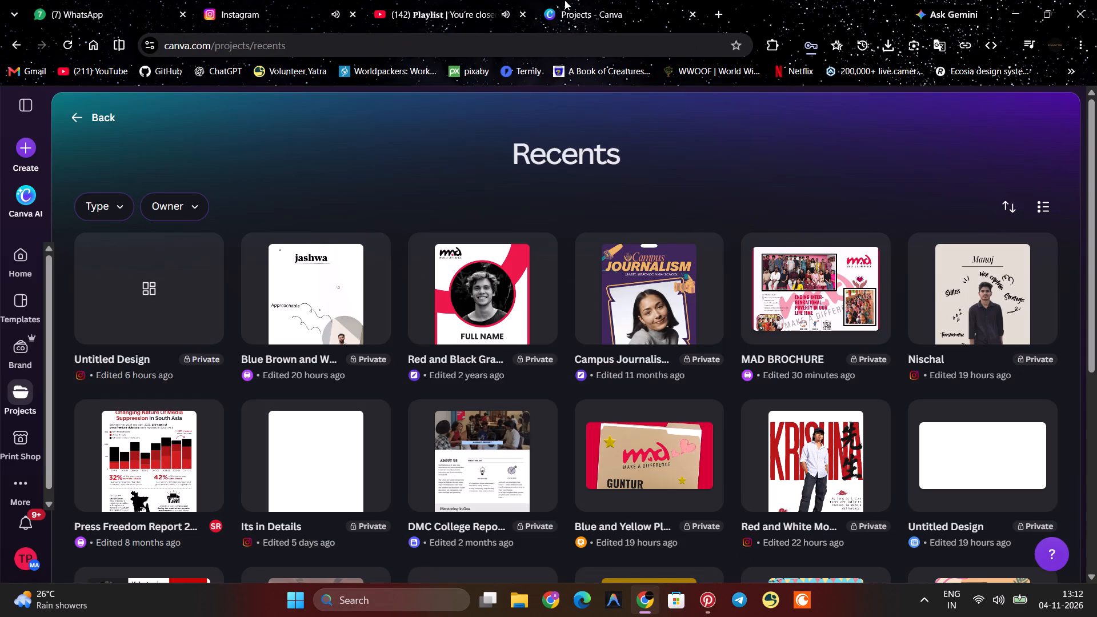
{"action": "left_click", "coordinate": [800, 326]}
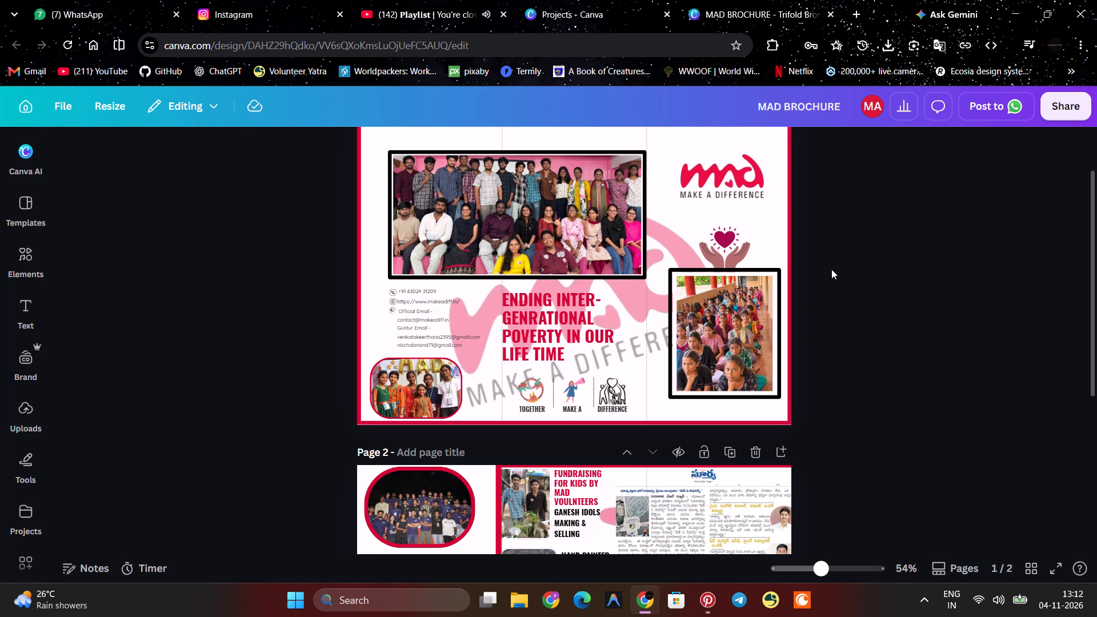
{"action": "scroll", "coordinate": [838, 285], "scroll_direction": "down", "scroll_amount": 3}
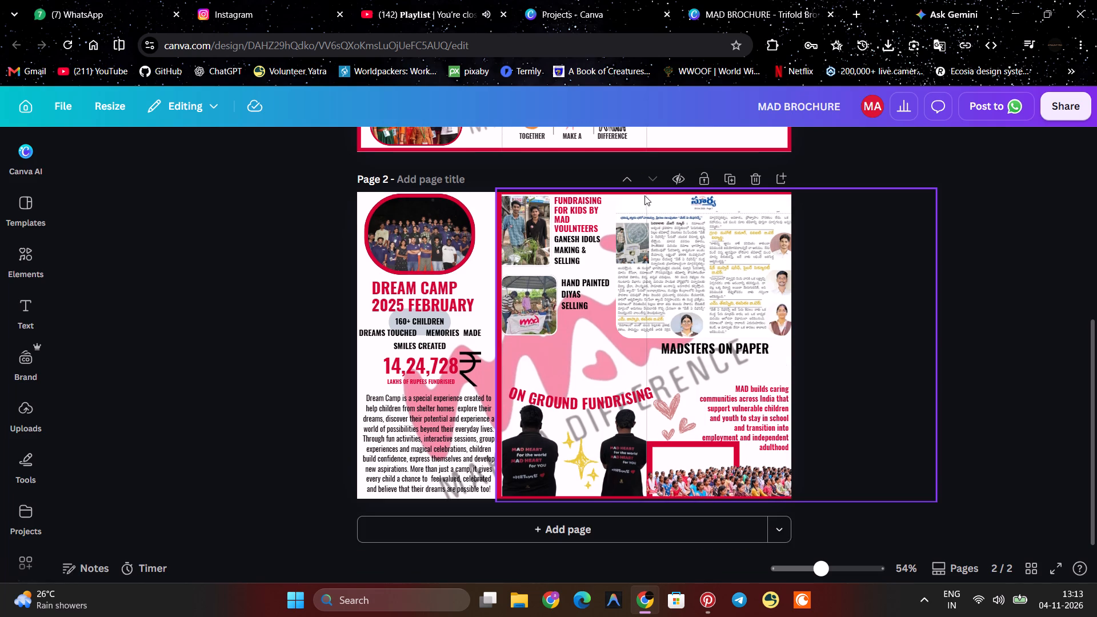
Resize and reposition the grey box behind the "160+ CHILDREN" text on page 2 to about 35.8 wide by 9.5 high, fitting the text.
{"action": "left_click", "coordinate": [643, 191]}
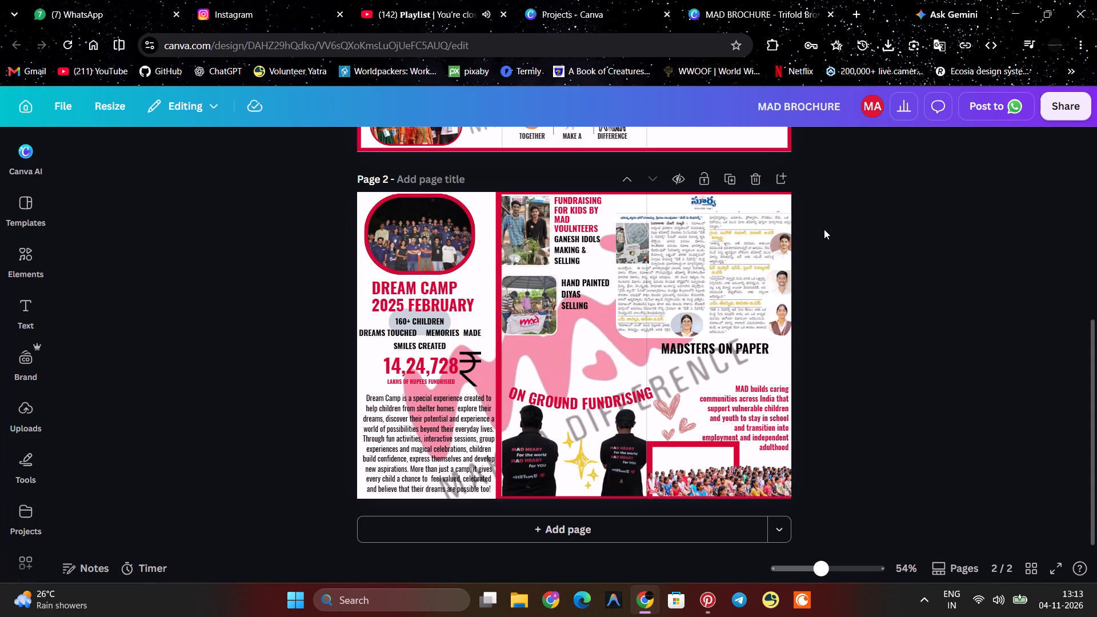
{"action": "left_click", "coordinate": [449, 319]}
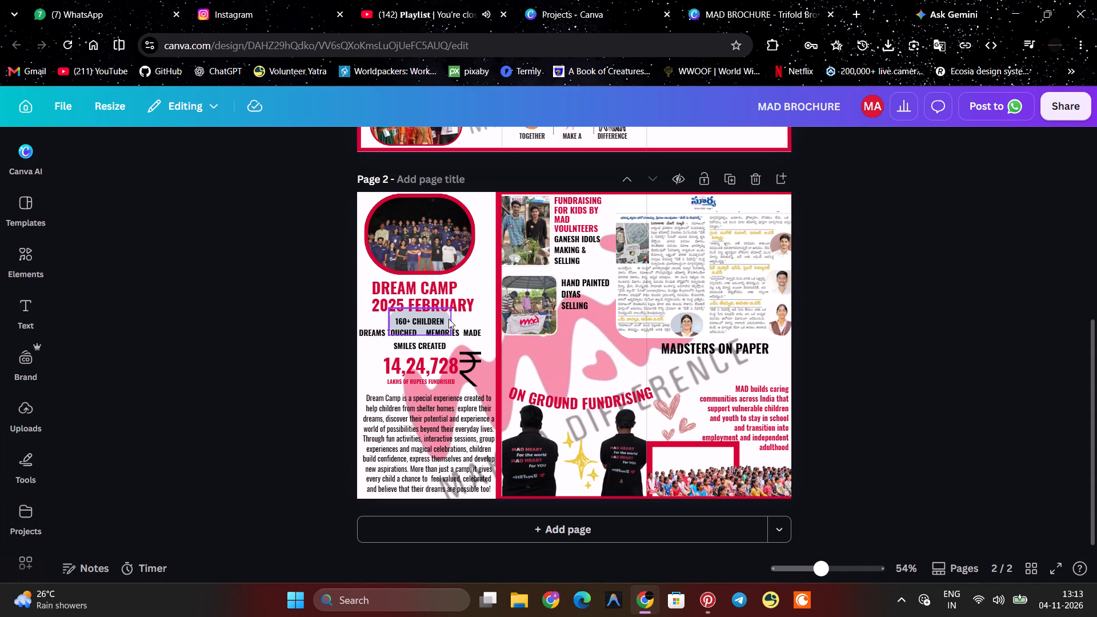
{"action": "left_click_drag", "start_coordinate": [450, 333], "coordinate": [439, 326]}
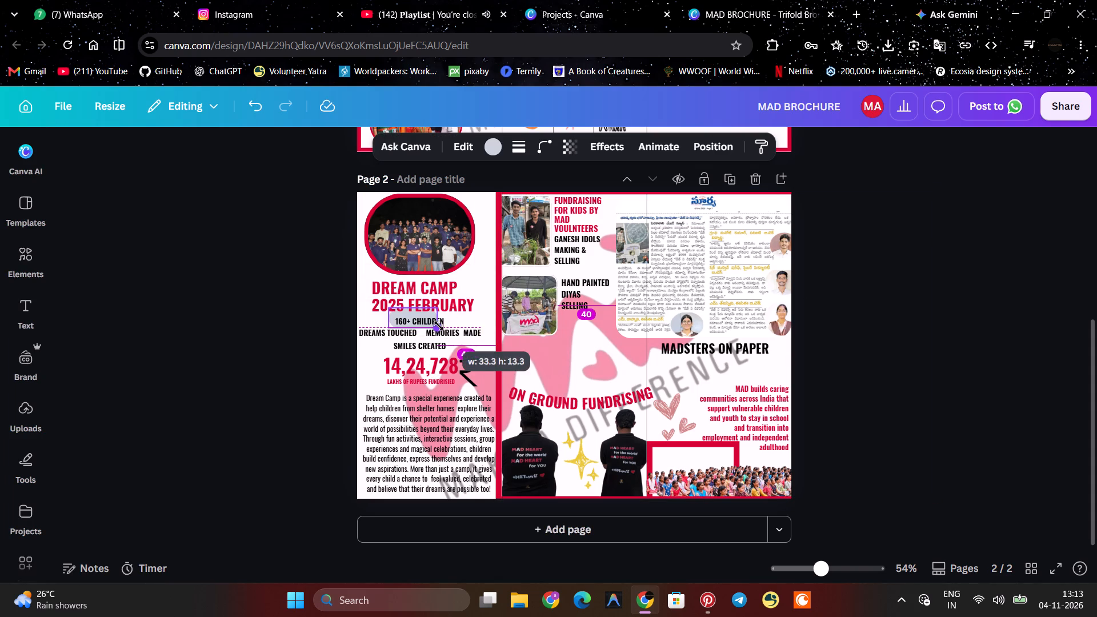
{"action": "left_click_drag", "start_coordinate": [439, 326], "coordinate": [438, 325]}
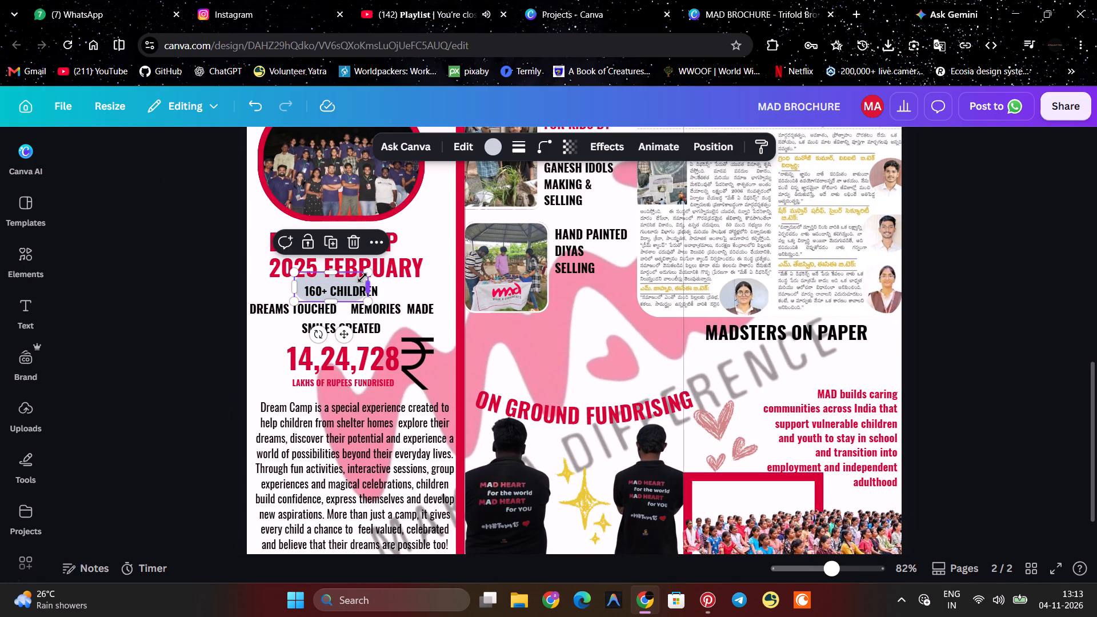
{"action": "left_click", "coordinate": [402, 286]}
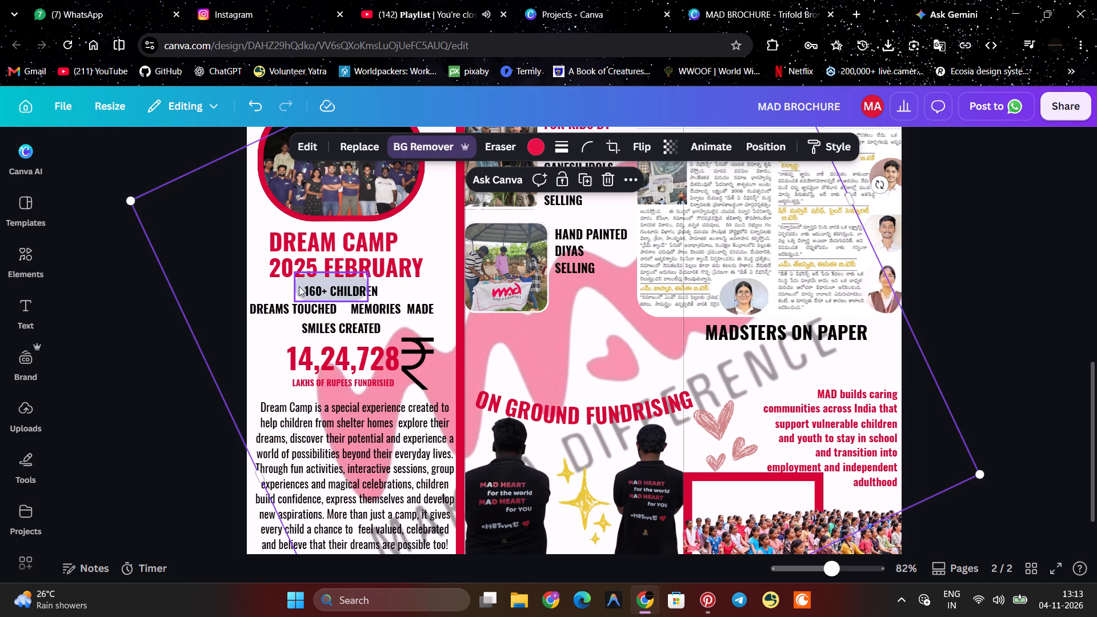
{"action": "left_click_drag", "start_coordinate": [299, 286], "coordinate": [307, 287]}
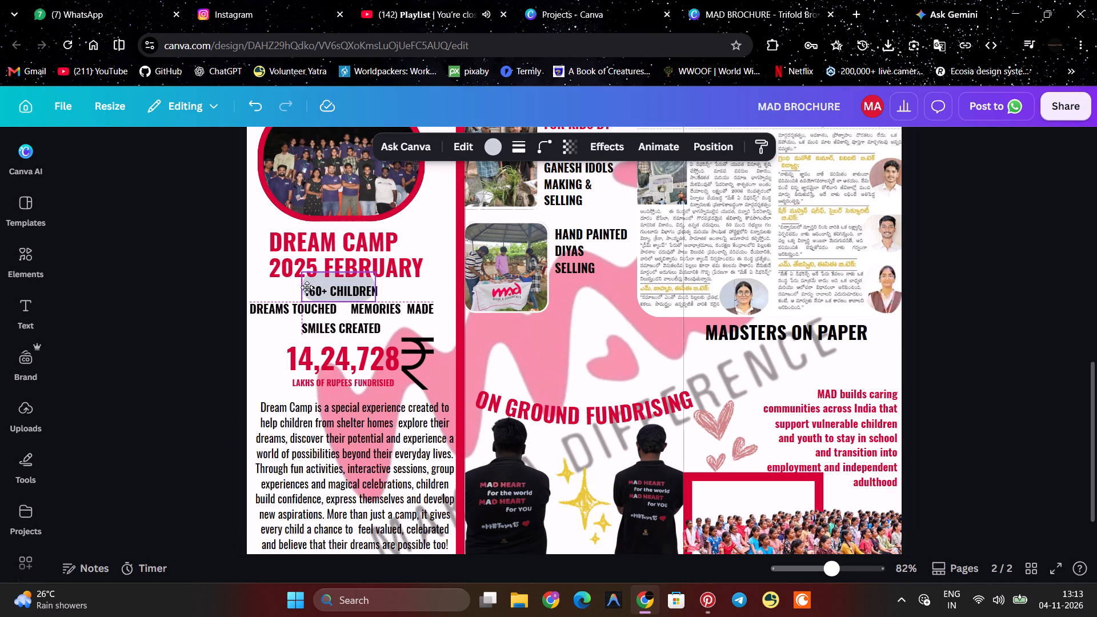
{"action": "left_click_drag", "start_coordinate": [307, 287], "coordinate": [309, 290]}
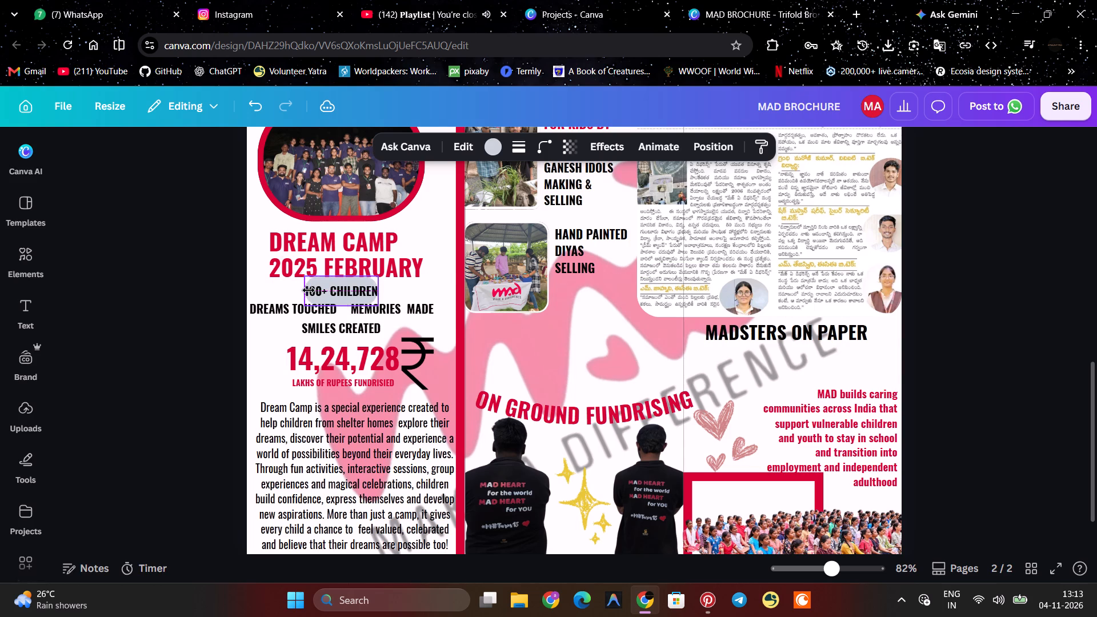
{"action": "left_click", "coordinate": [377, 281]}
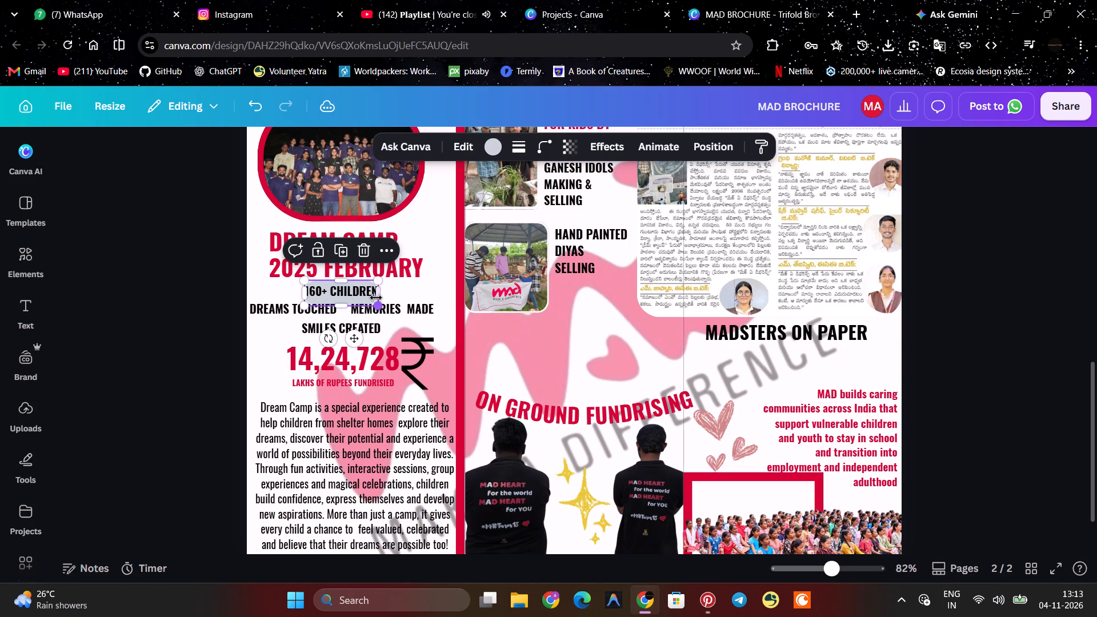
{"action": "left_click", "coordinate": [377, 295]}
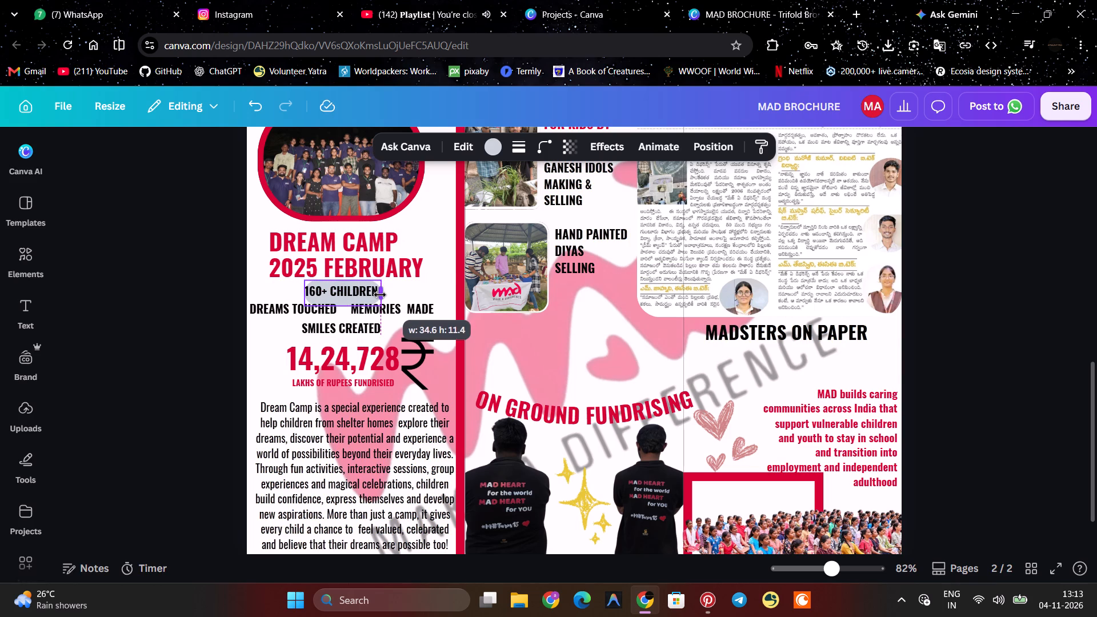
{"action": "left_click", "coordinate": [377, 309]}
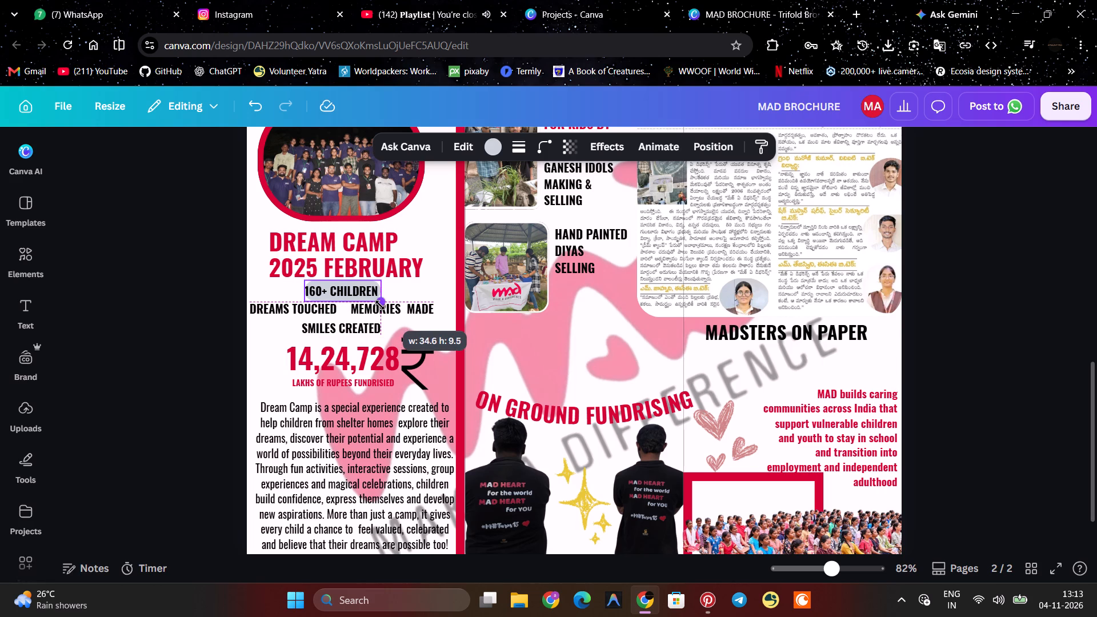
{"action": "left_click", "coordinate": [303, 291]}
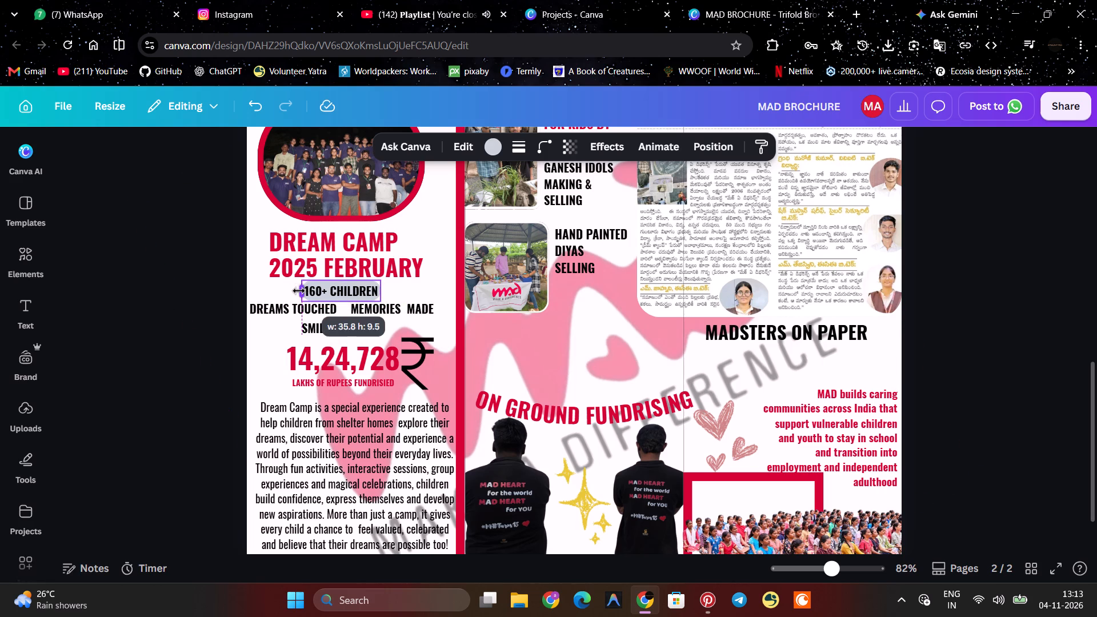
{"action": "left_click", "coordinate": [263, 293]}
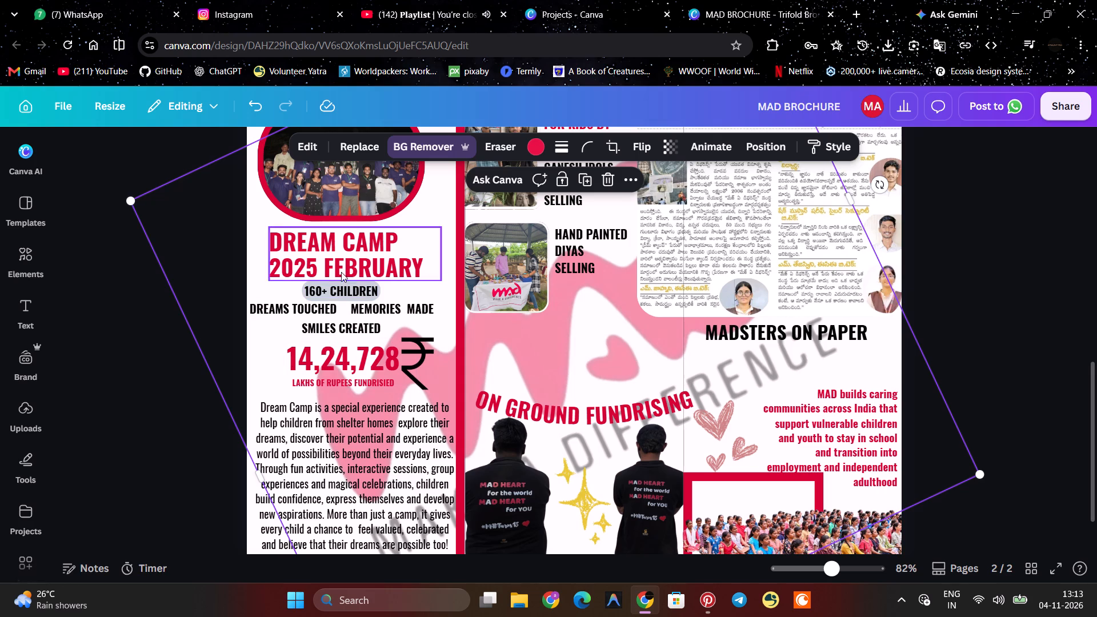
{"action": "left_click", "coordinate": [331, 285]}
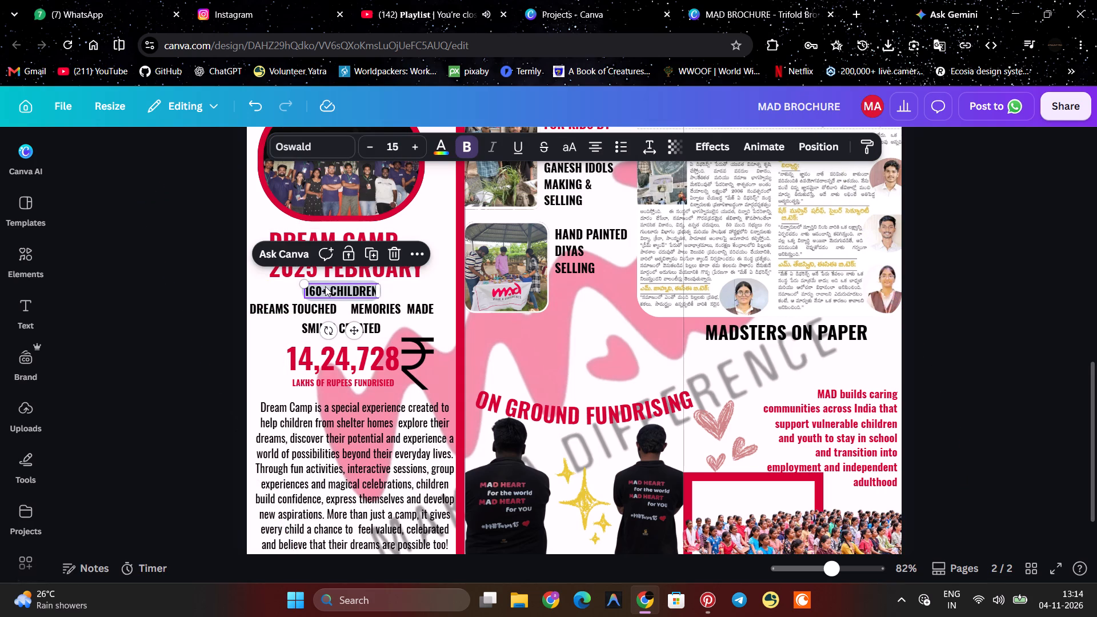
{"action": "left_click", "coordinate": [265, 288]}
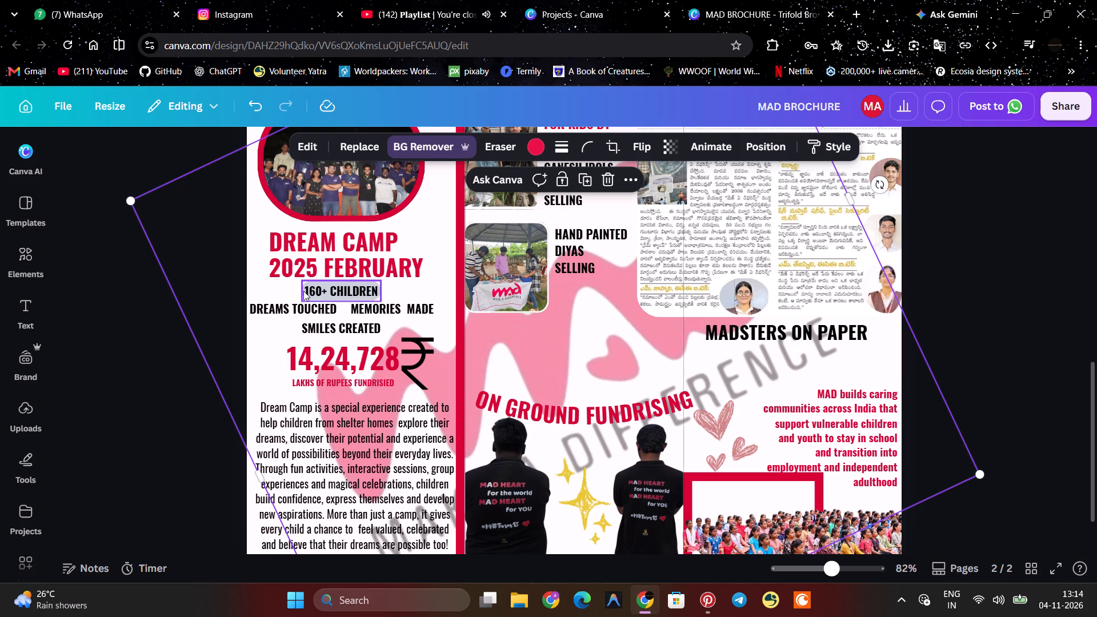
Fill the rounded box behind the "160+ CHILDREN" text with black from the brand's supporting colors.
{"action": "left_click", "coordinate": [303, 291]}
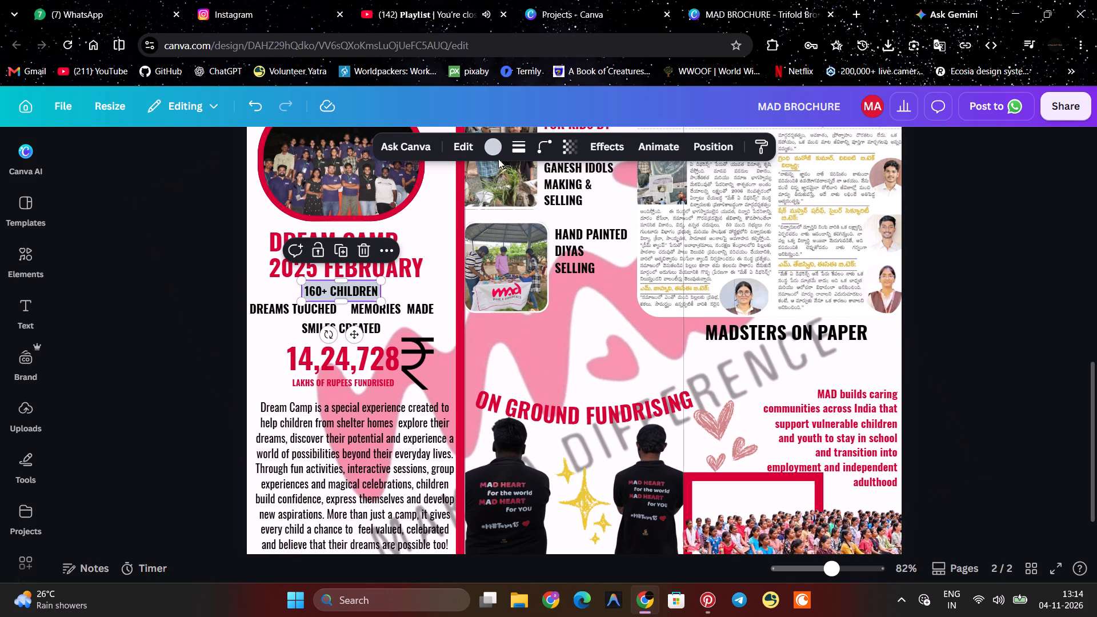
{"action": "left_click", "coordinate": [493, 152]}
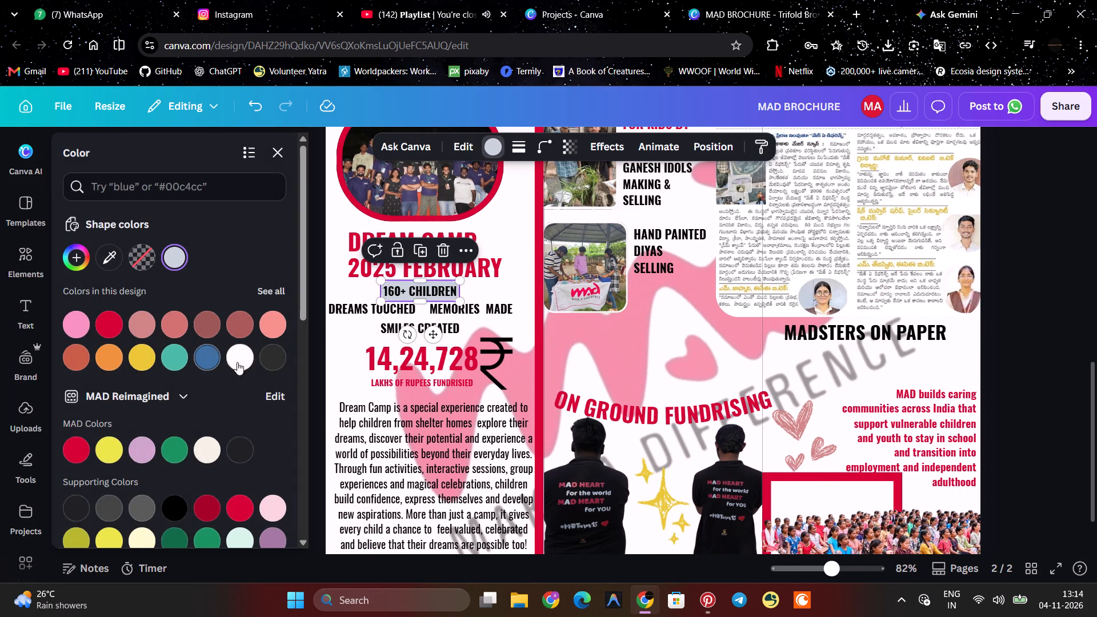
{"action": "left_click", "coordinate": [173, 503]}
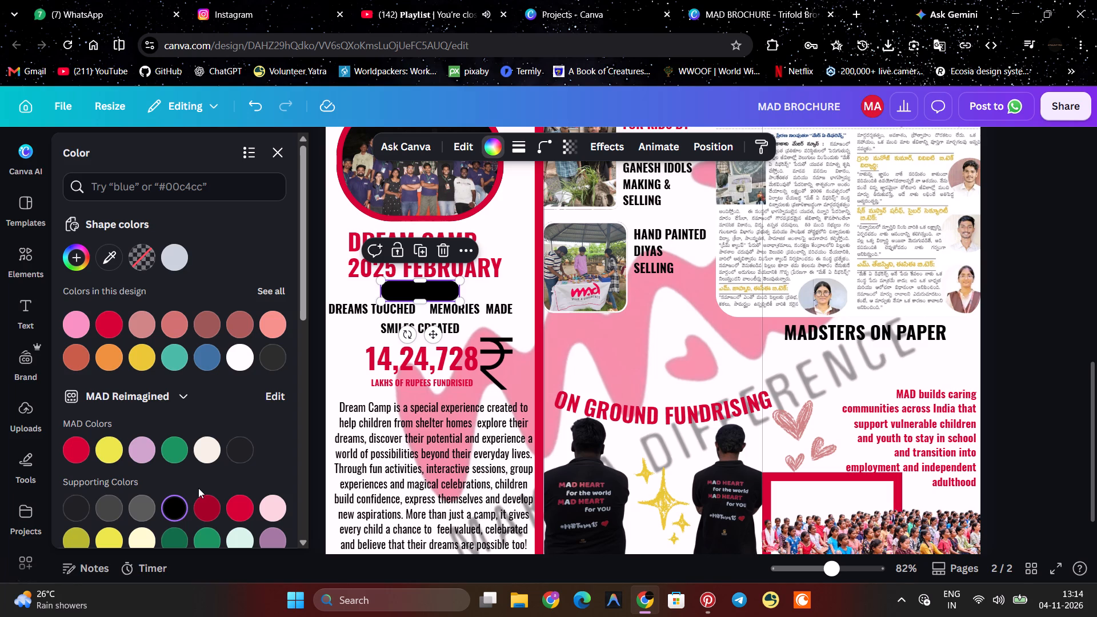
Recolor the whole "160+ CHILDREN" text white and deselect it.
{"action": "left_click", "coordinate": [413, 294]}
{"action": "double_click", "coordinate": [357, 289]}
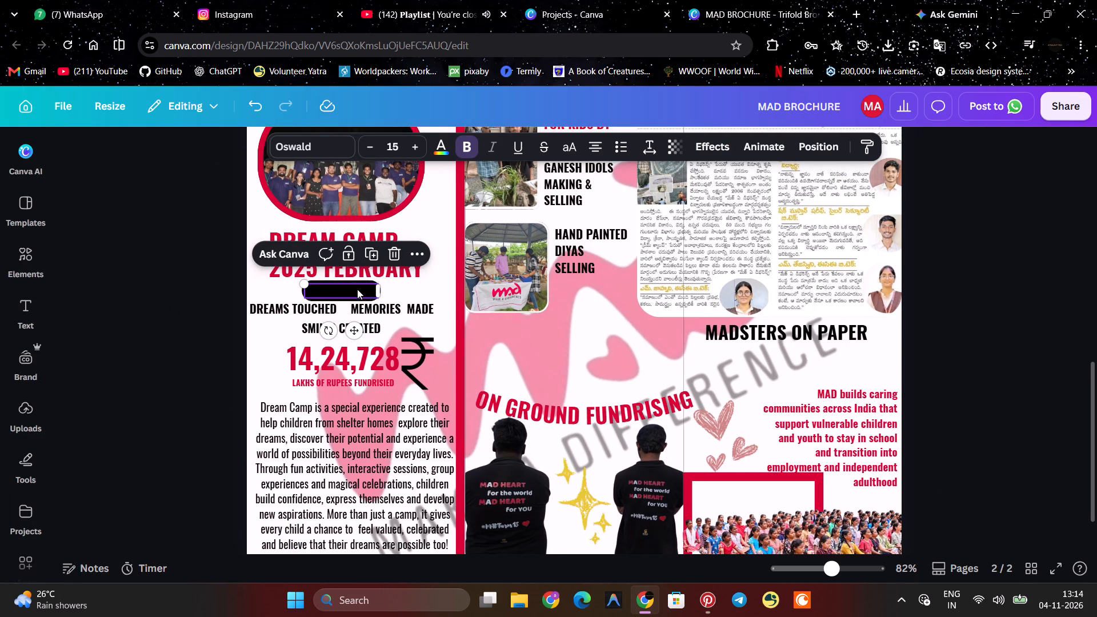
{"action": "key", "text": "ctrl+a"}
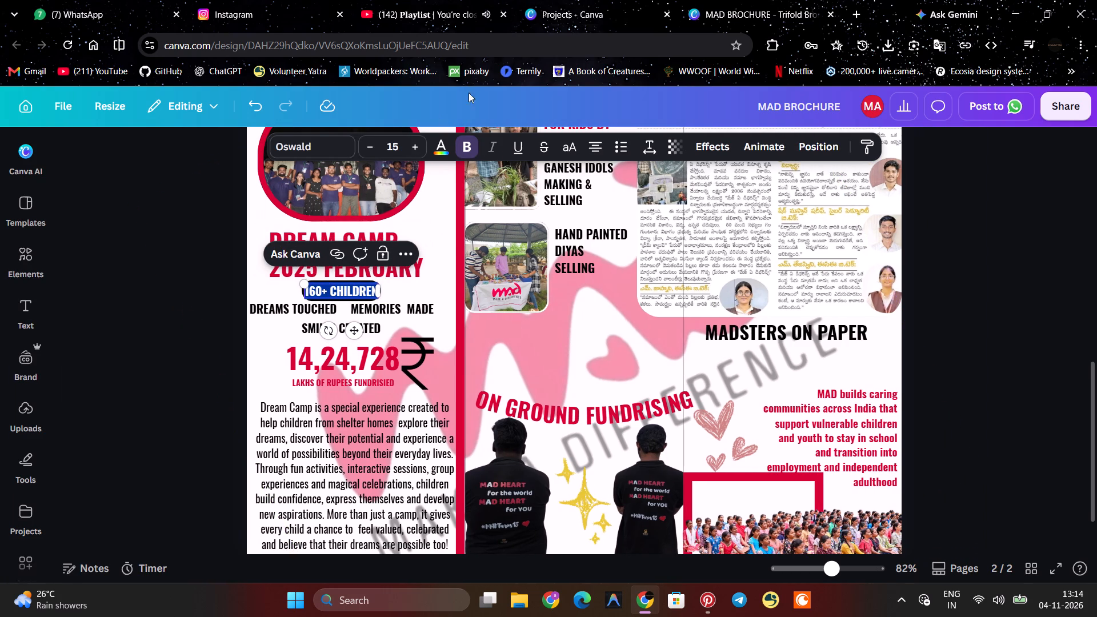
{"action": "left_click", "coordinate": [447, 141]}
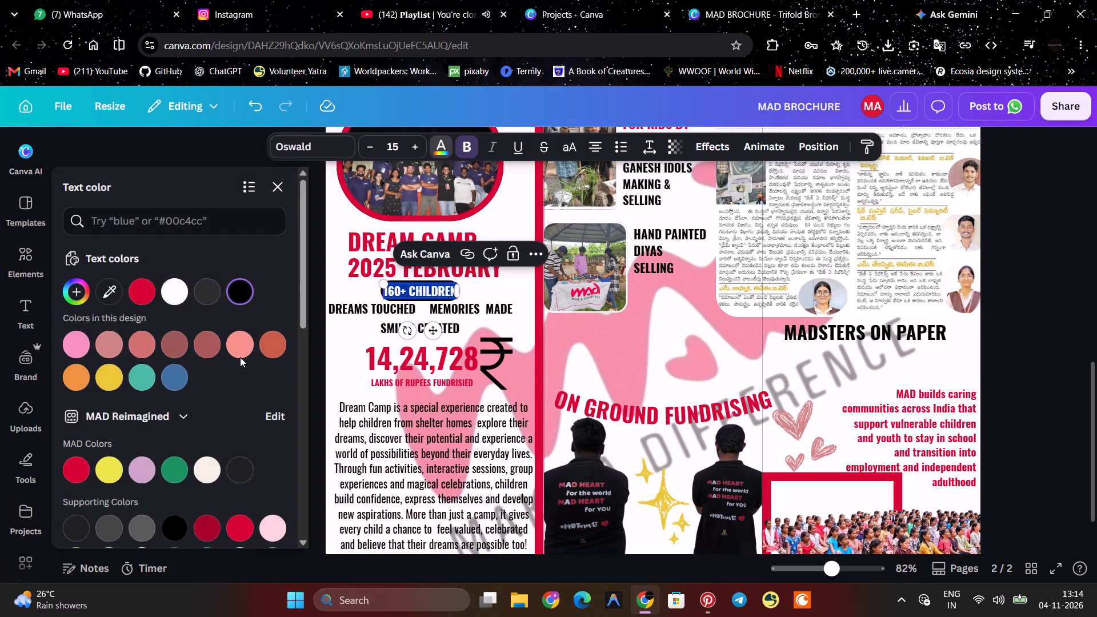
{"action": "left_click", "coordinate": [173, 296]}
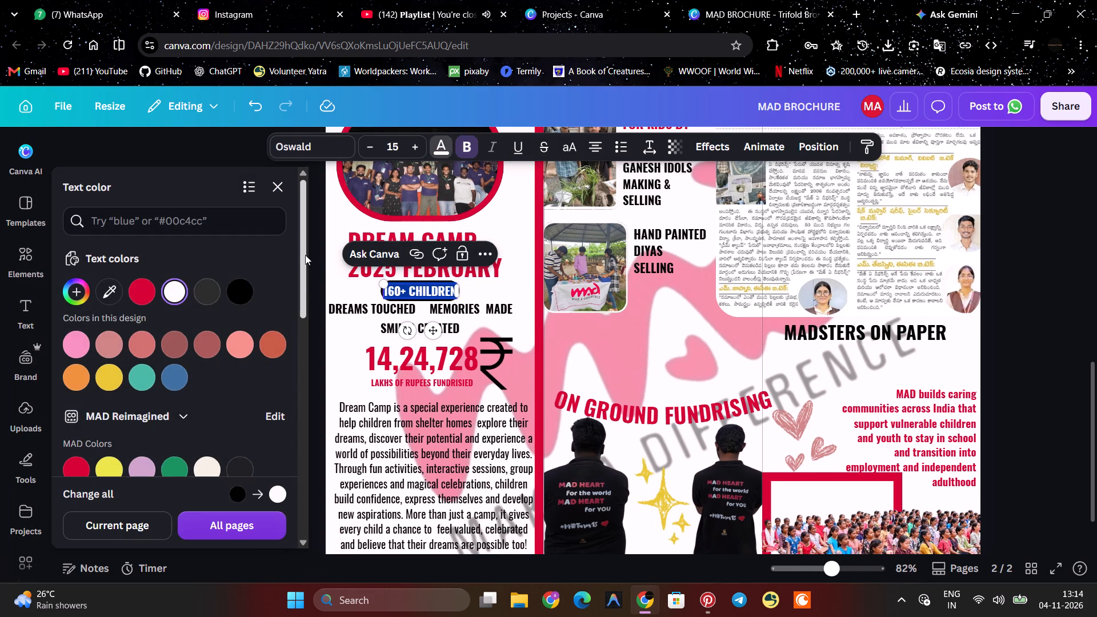
{"action": "left_click", "coordinate": [316, 269]}
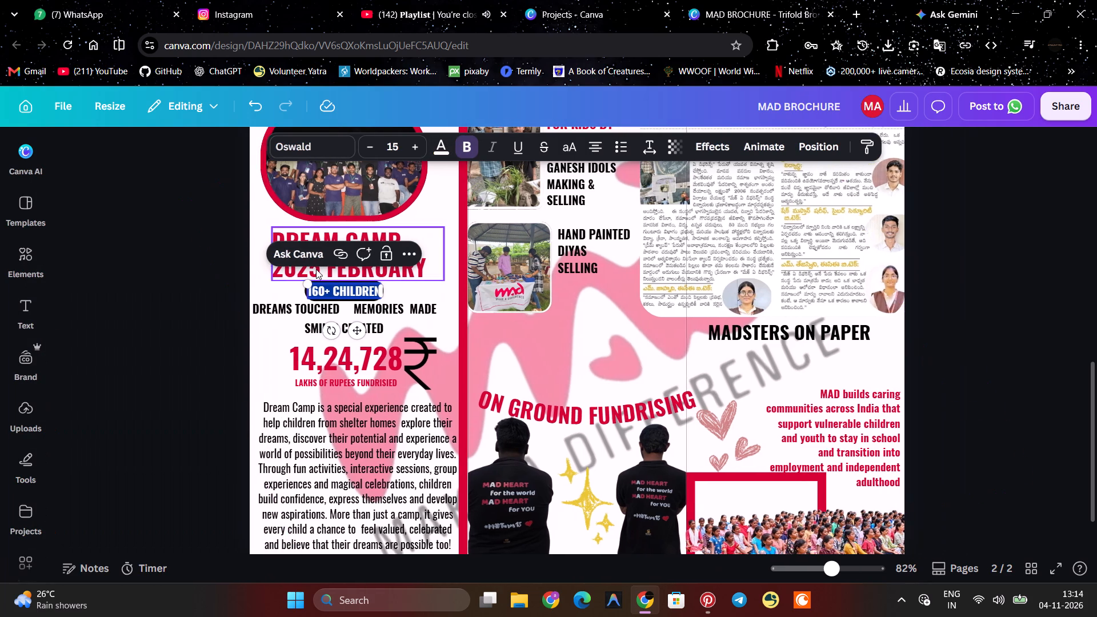
{"action": "left_click", "coordinate": [225, 291]}
{"action": "left_click", "coordinate": [225, 291]}
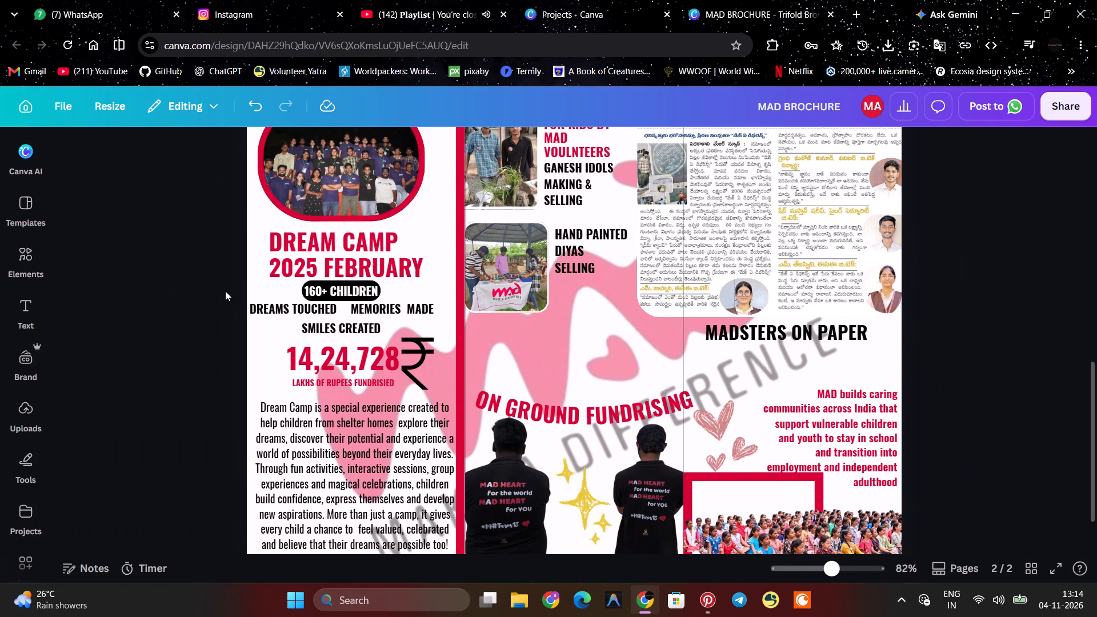
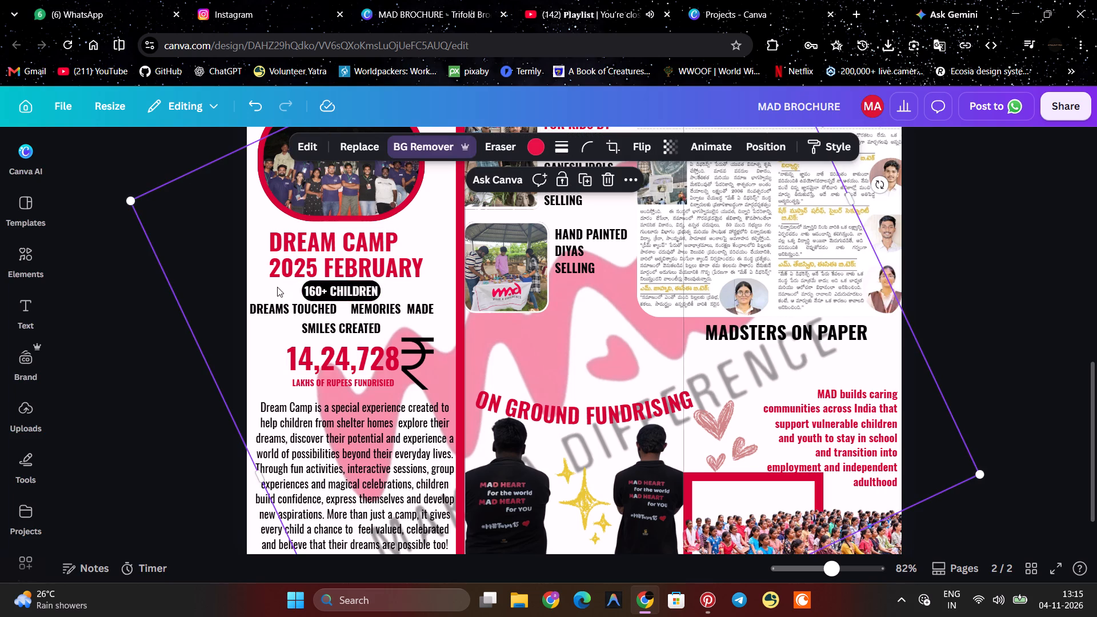
Recolour the black rounded box behind the "160+ CHILDREN" text on page 2 to the design's existing red.
{"action": "left_click", "coordinate": [303, 290]}
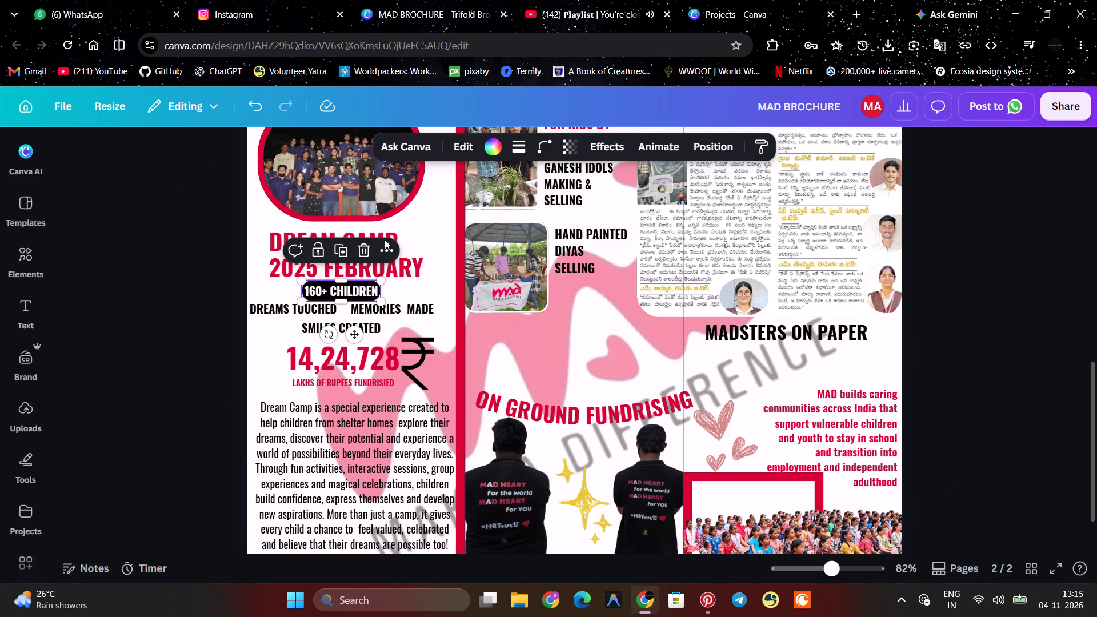
{"action": "left_click", "coordinate": [494, 153]}
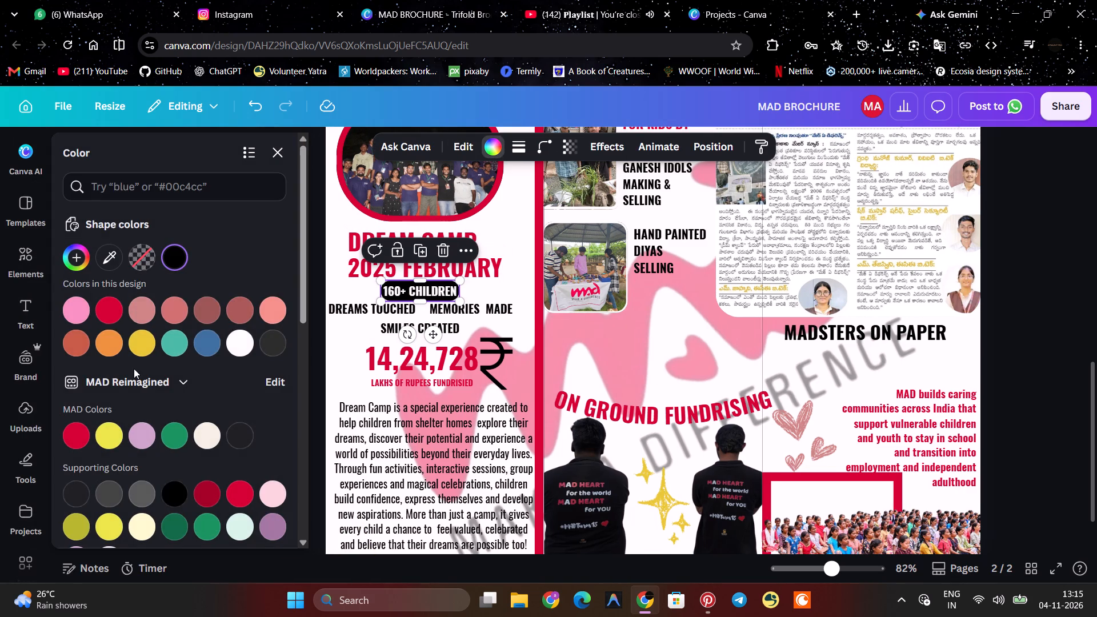
{"action": "left_click", "coordinate": [114, 315]}
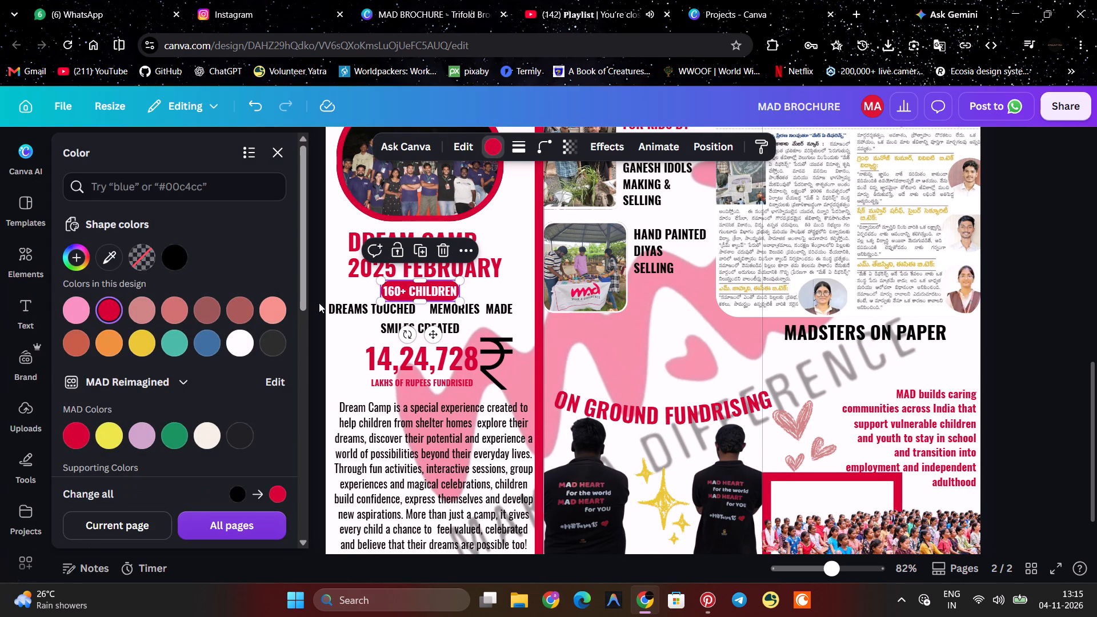
{"action": "left_click", "coordinate": [324, 300]}
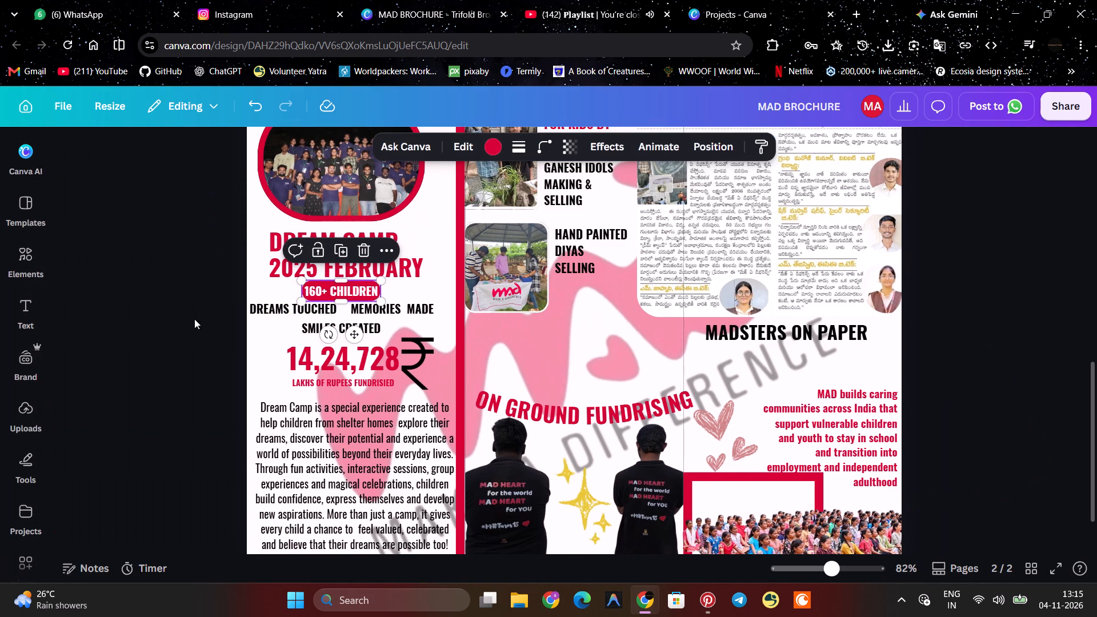
{"action": "left_click", "coordinate": [194, 319]}
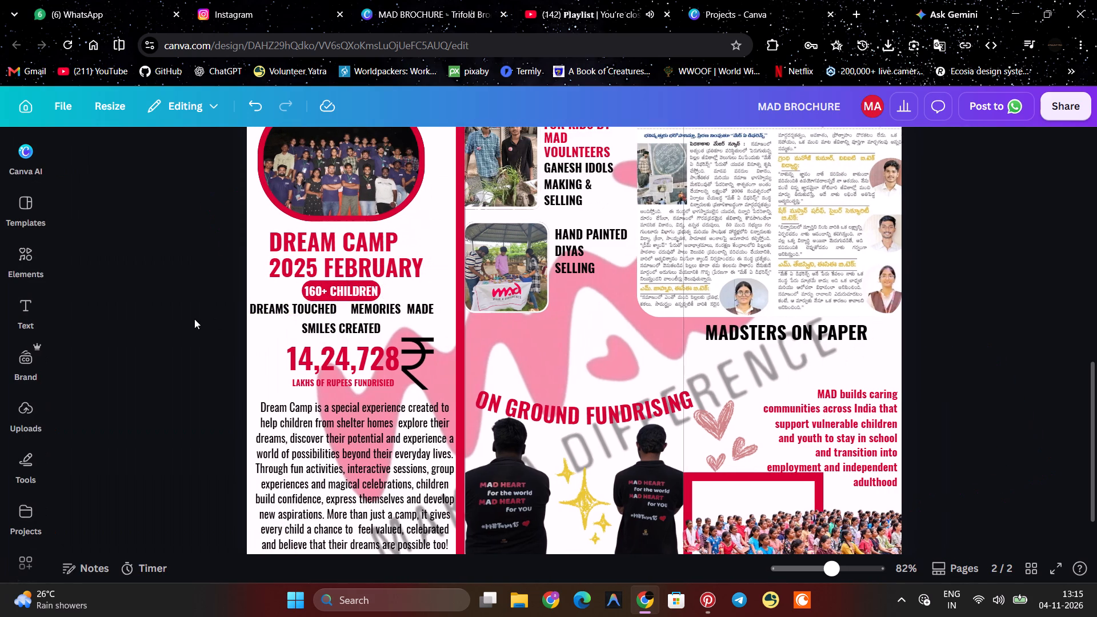
Duplicate the red "160+ CHILDREN" box and place the copy over the "DREAMS TOUCHED" text.
{"action": "left_click", "coordinate": [303, 285]}
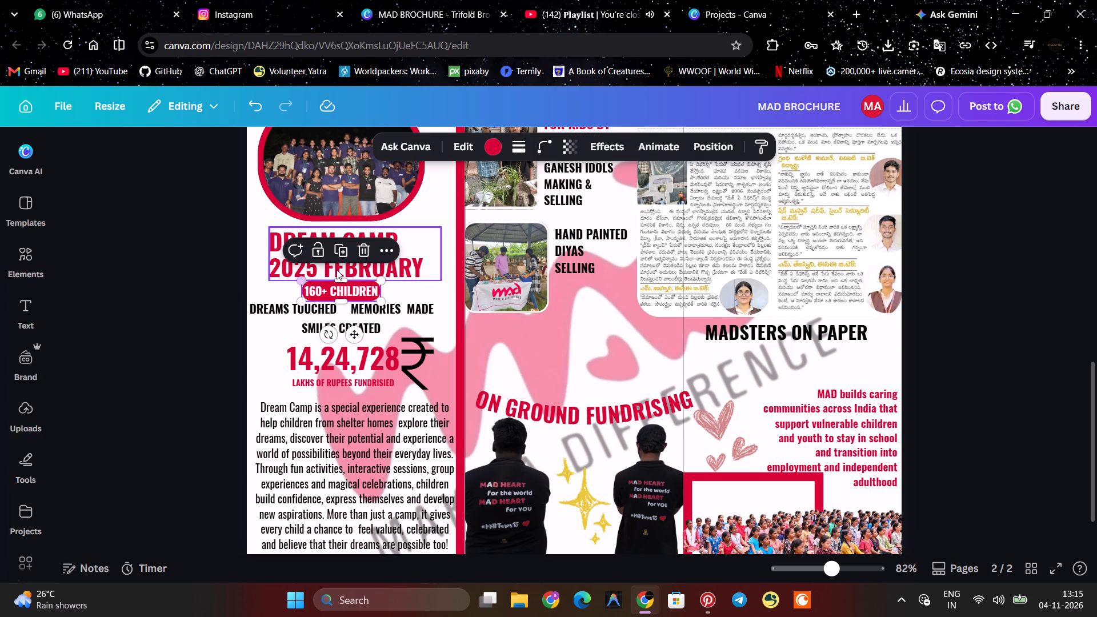
{"action": "left_click", "coordinate": [343, 251]}
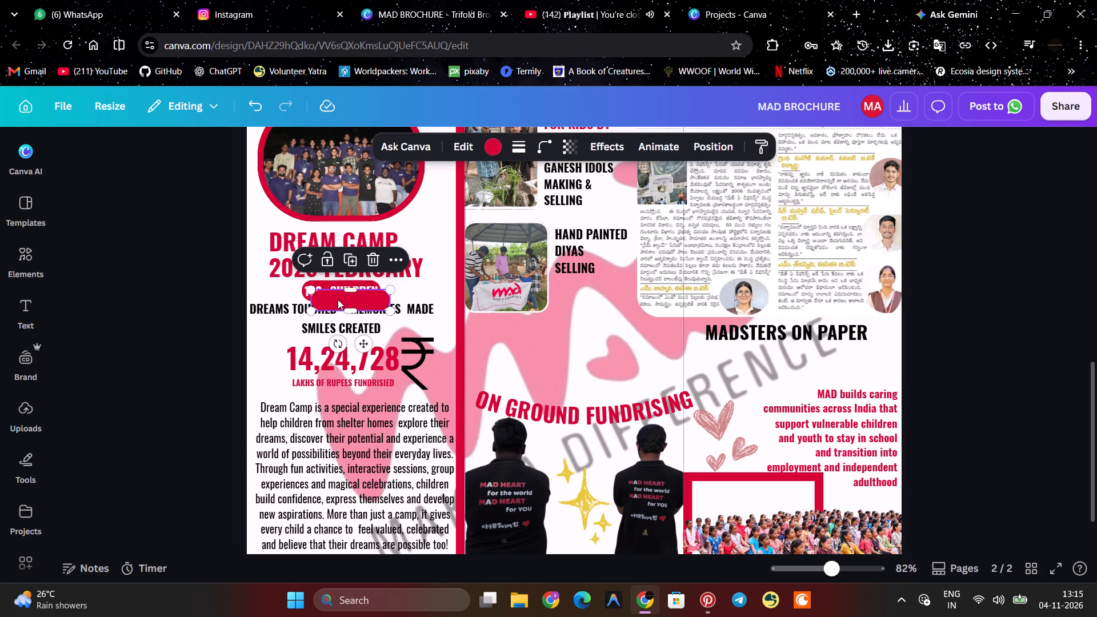
{"action": "left_click_drag", "start_coordinate": [338, 299], "coordinate": [280, 319]}
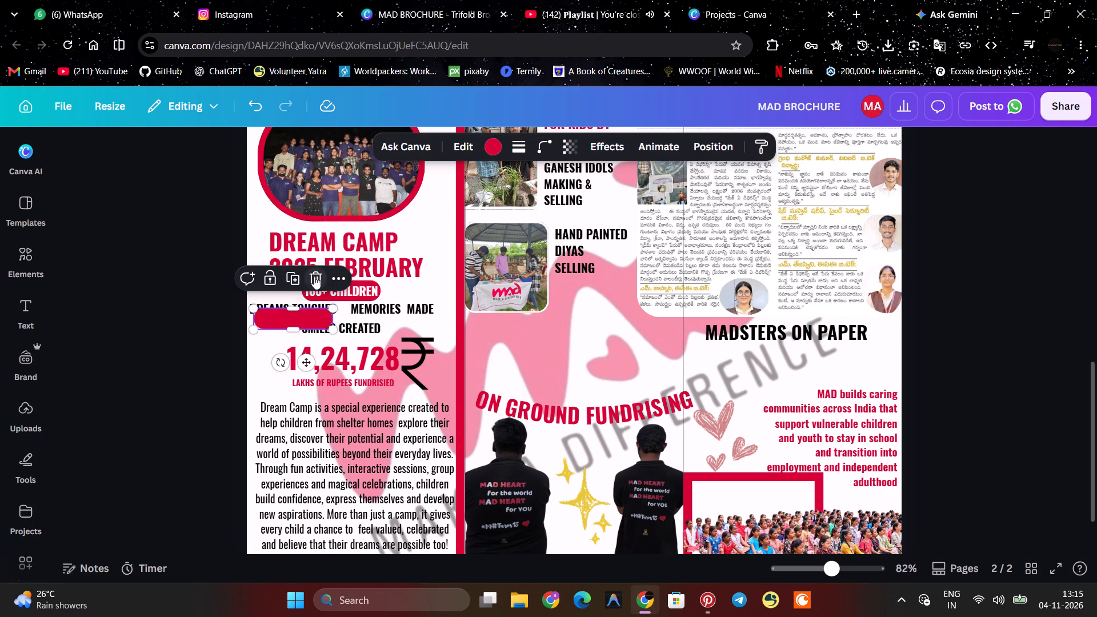
Make two more copies of the red box, leaving one across the red column divider and one beside the "MADSTERS ON PAPER" heading.
{"action": "left_click", "coordinate": [298, 280]}
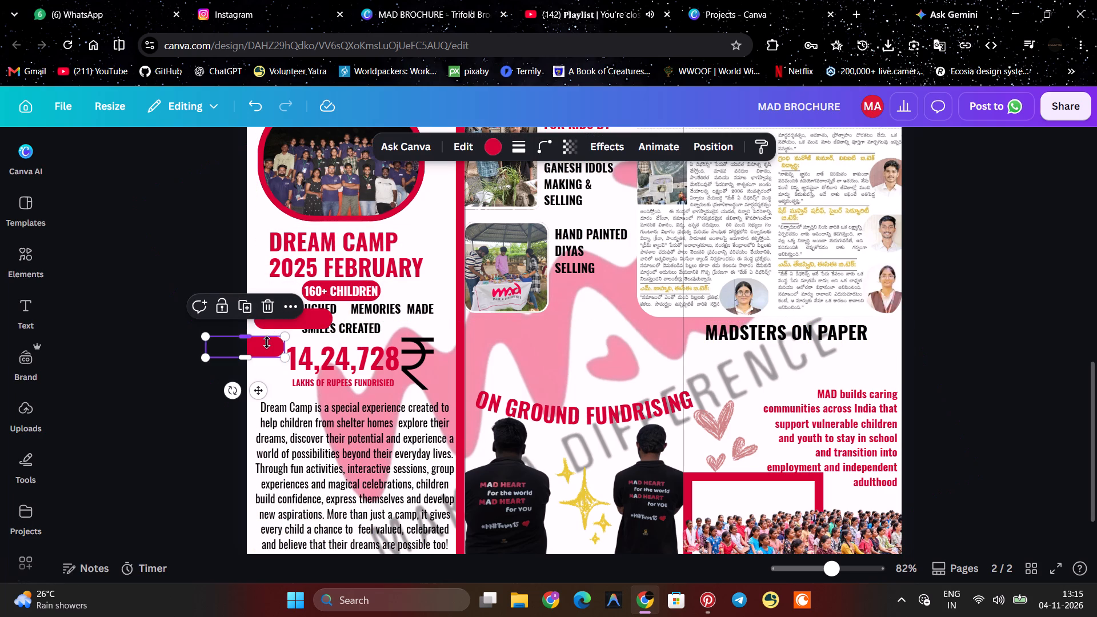
{"action": "left_click", "coordinate": [267, 342]}
{"action": "left_click", "coordinate": [267, 342]}
{"action": "left_click_drag", "start_coordinate": [263, 347], "coordinate": [449, 341]}
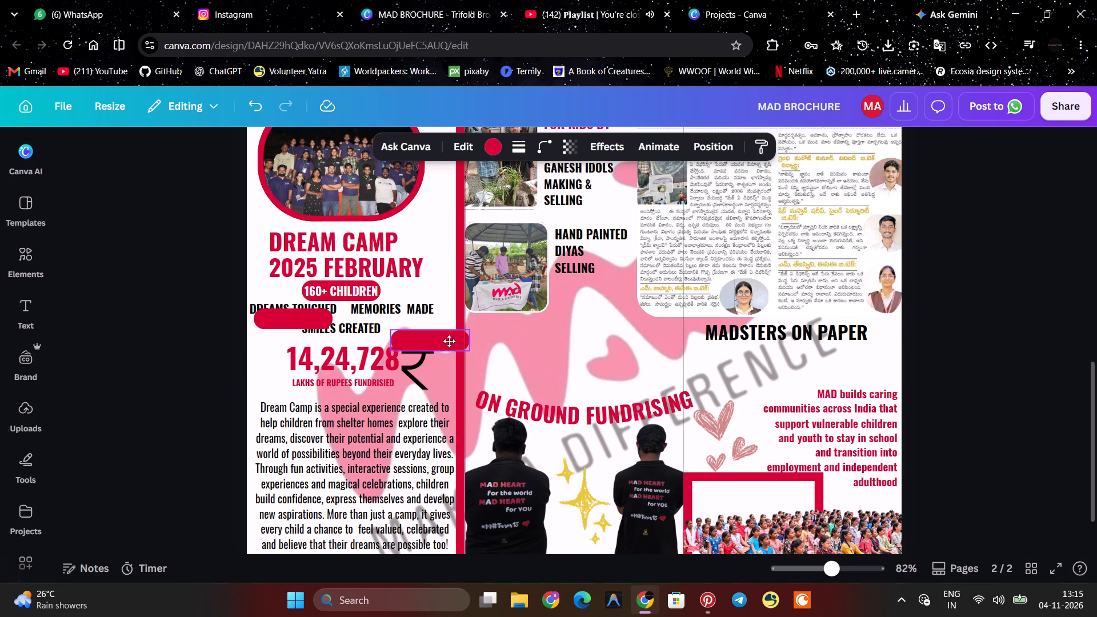
{"action": "left_click_drag", "start_coordinate": [449, 341], "coordinate": [501, 326]}
{"action": "left_click", "coordinate": [483, 283]}
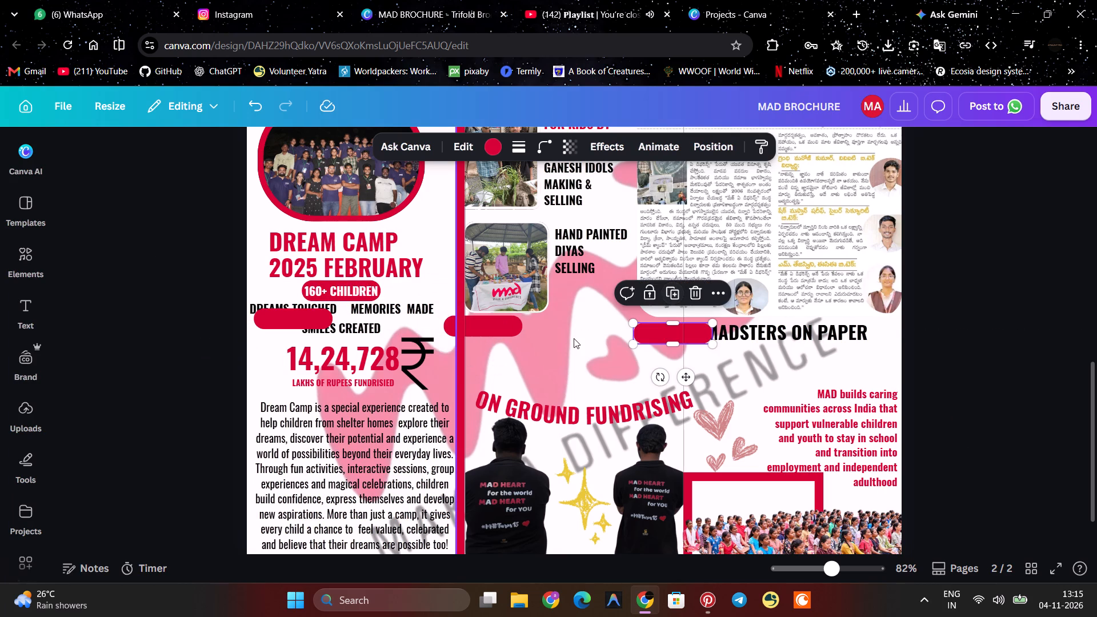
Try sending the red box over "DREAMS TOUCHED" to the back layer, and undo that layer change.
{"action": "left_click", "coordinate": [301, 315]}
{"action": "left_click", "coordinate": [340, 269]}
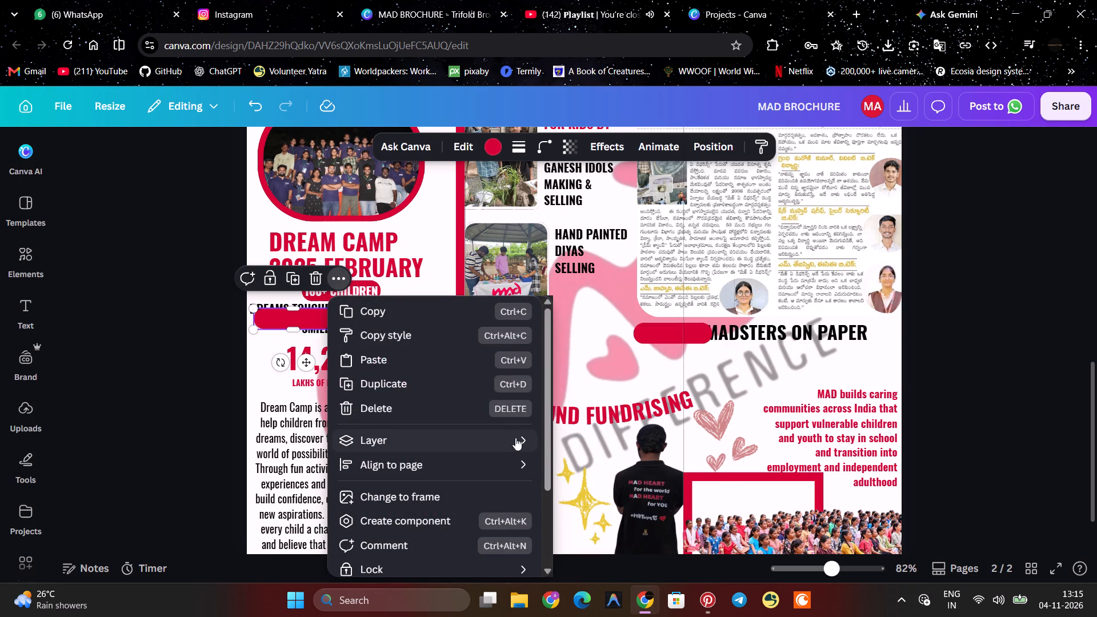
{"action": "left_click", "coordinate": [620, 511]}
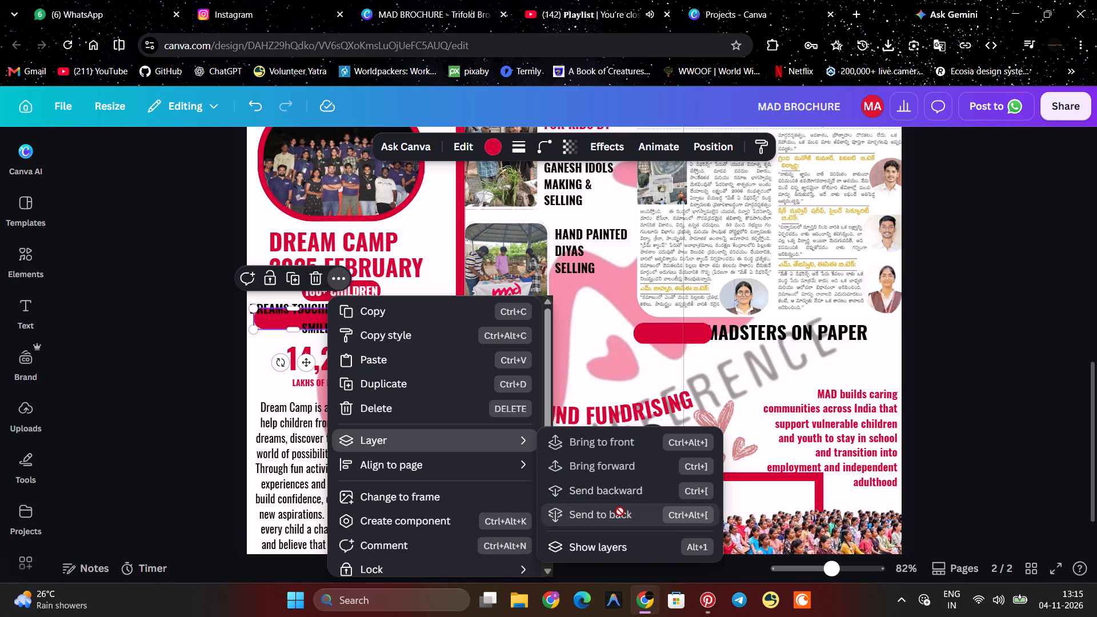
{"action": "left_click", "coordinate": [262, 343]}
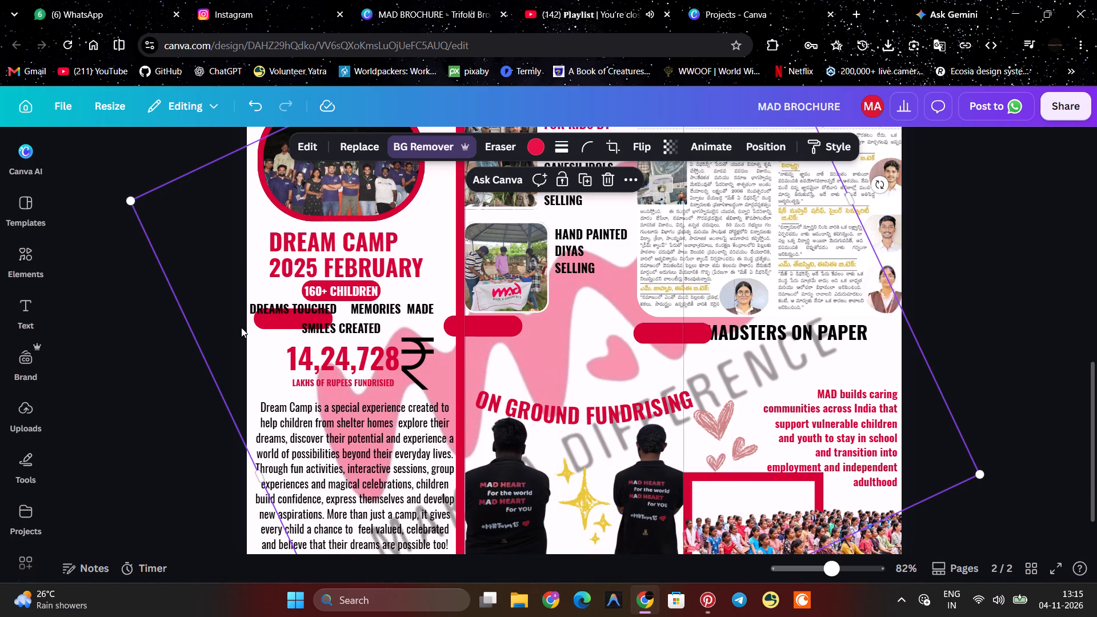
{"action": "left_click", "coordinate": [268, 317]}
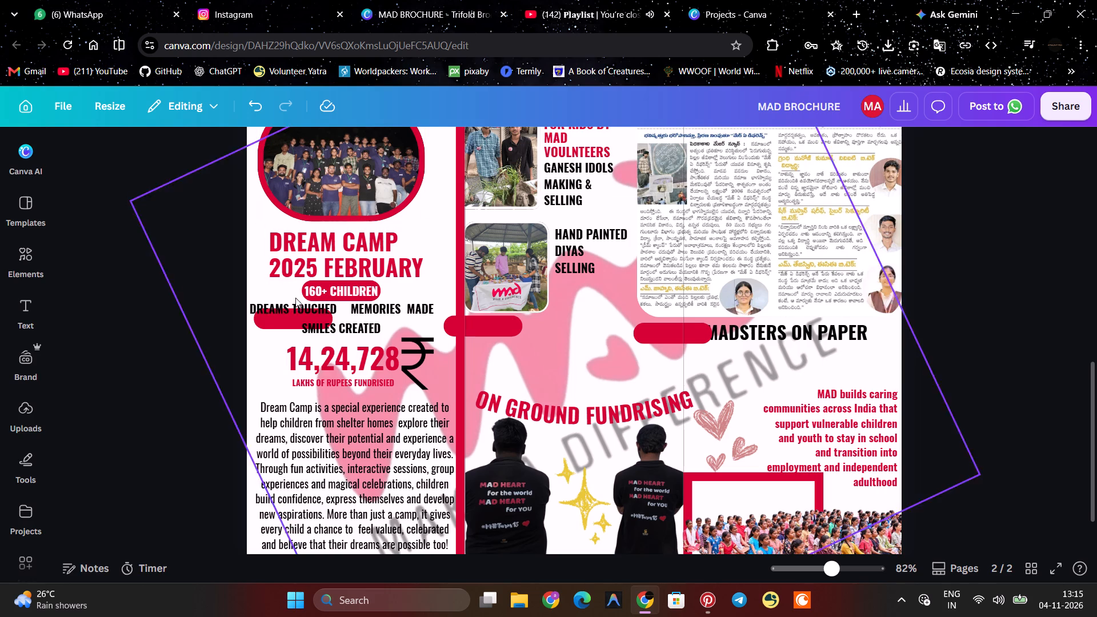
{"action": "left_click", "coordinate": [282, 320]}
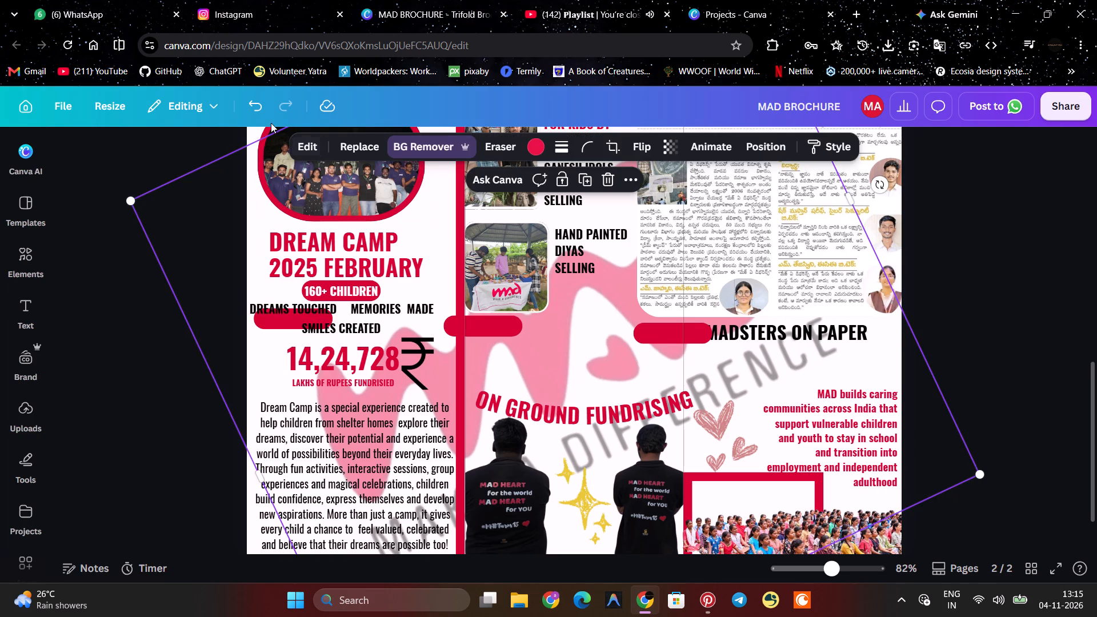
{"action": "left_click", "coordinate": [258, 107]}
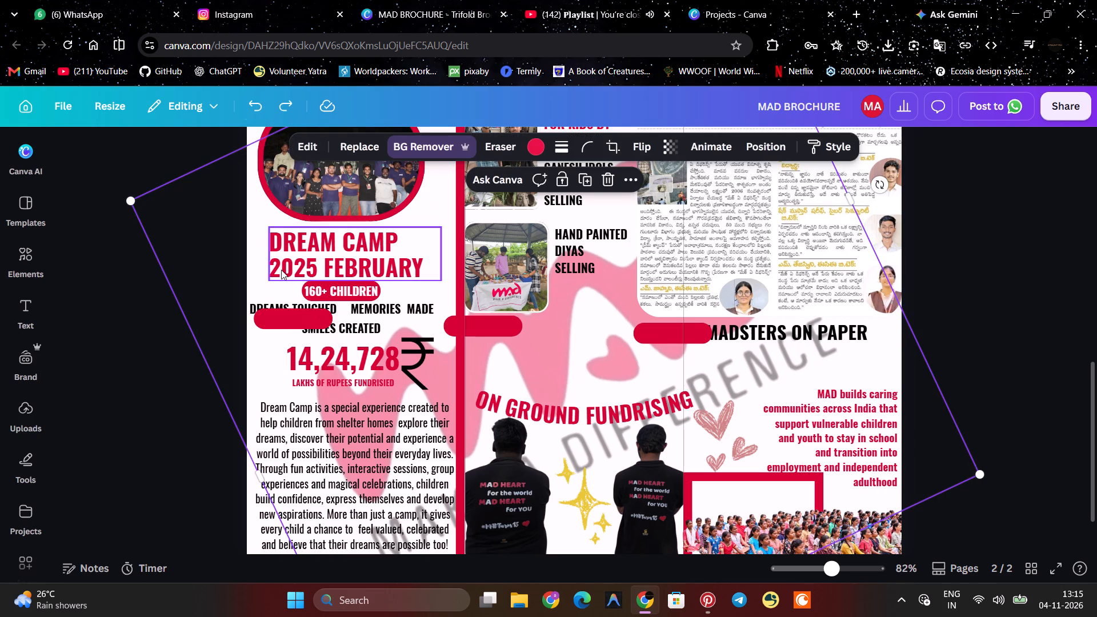
Send the red box over "DREAMS TOUCHED" backward layer by layer until it sits just behind the text.
{"action": "left_click", "coordinate": [293, 311]}
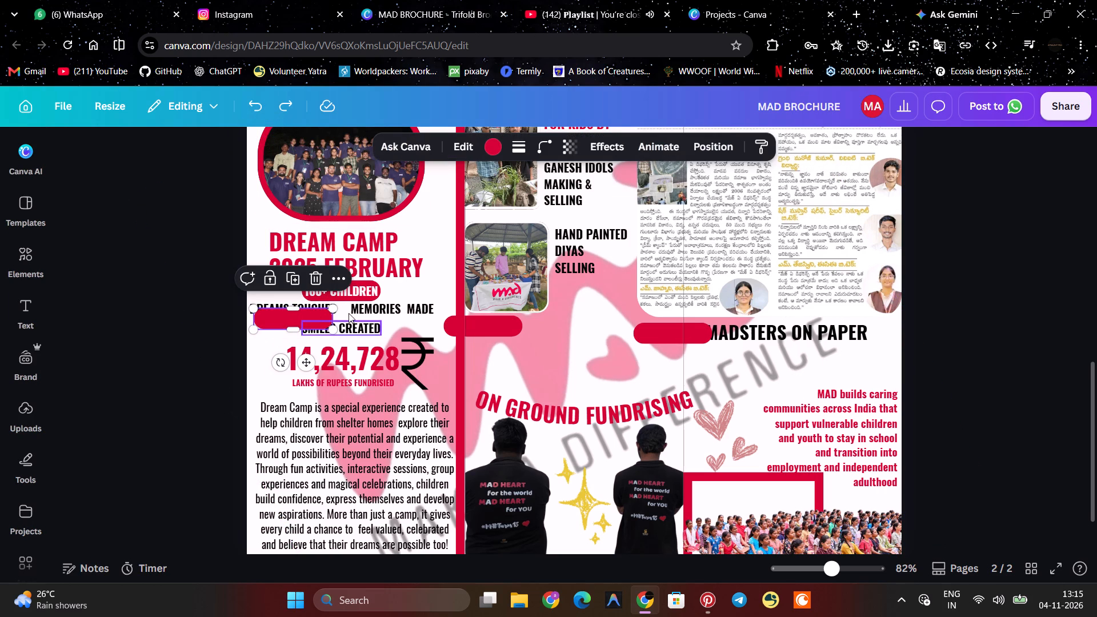
{"action": "left_click", "coordinate": [342, 272]}
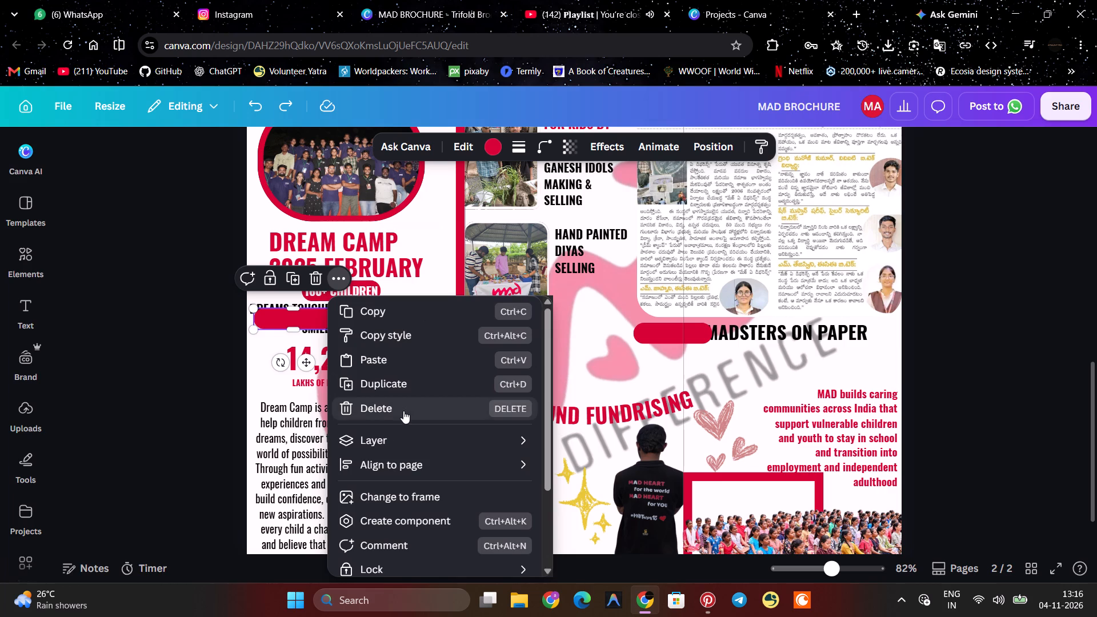
{"action": "left_click", "coordinate": [402, 434]}
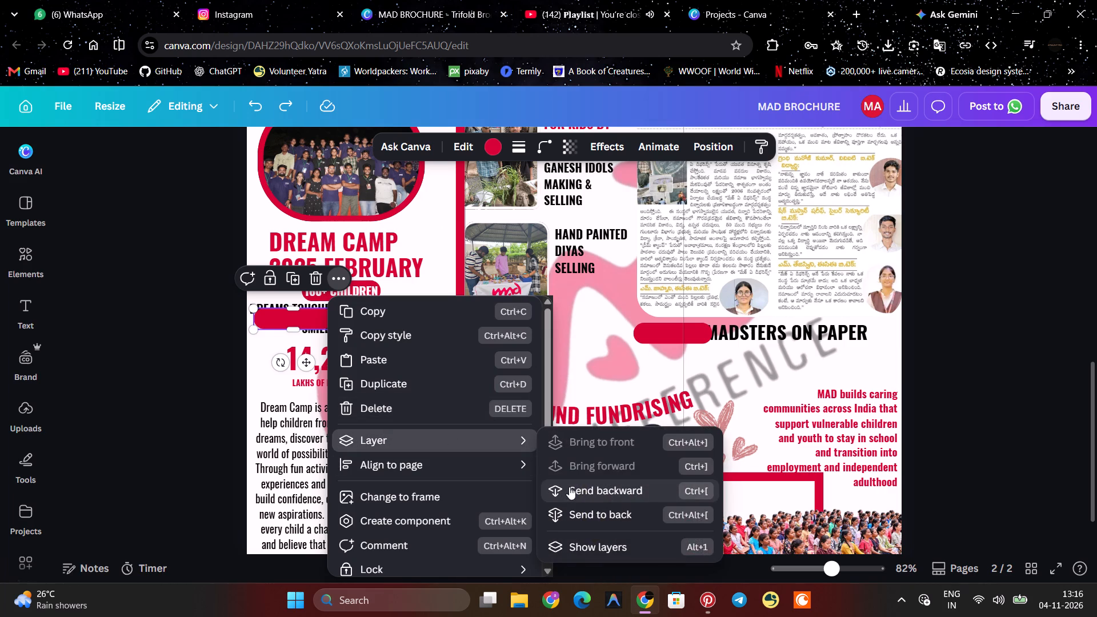
{"action": "left_click", "coordinate": [569, 487]}
{"action": "left_click", "coordinate": [569, 487]}
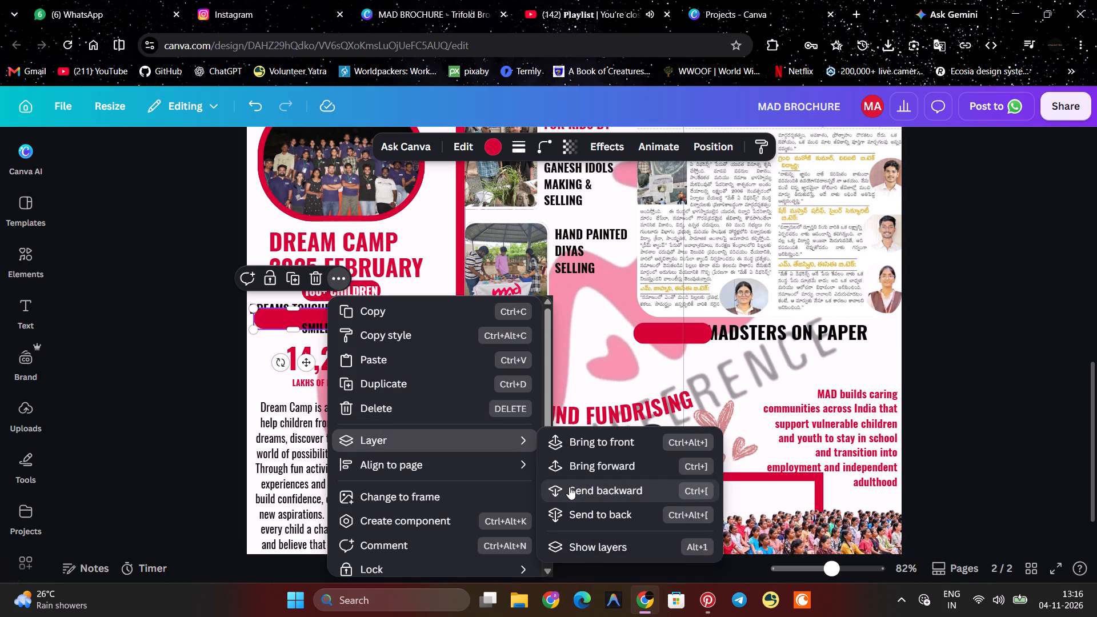
{"action": "left_click", "coordinate": [569, 487]}
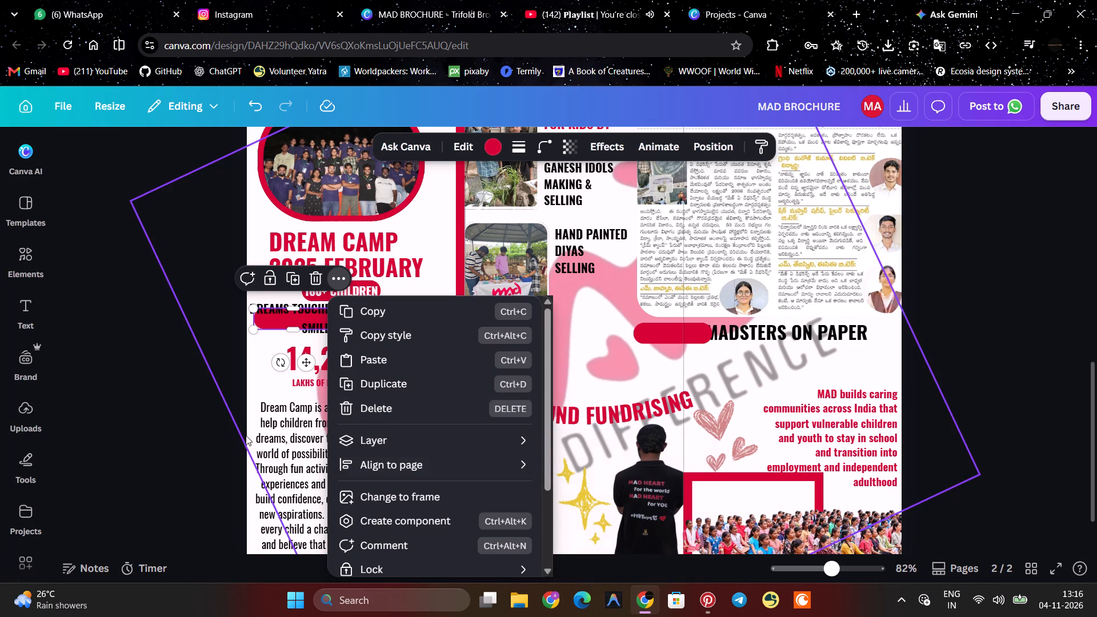
{"action": "left_click", "coordinate": [194, 410]}
Reposition and resize the red box behind "DREAMS TOUCHED" to about 42.8 wide by 6.5 high, fitting the text.
{"action": "left_click_drag", "start_coordinate": [271, 320], "coordinate": [271, 312]}
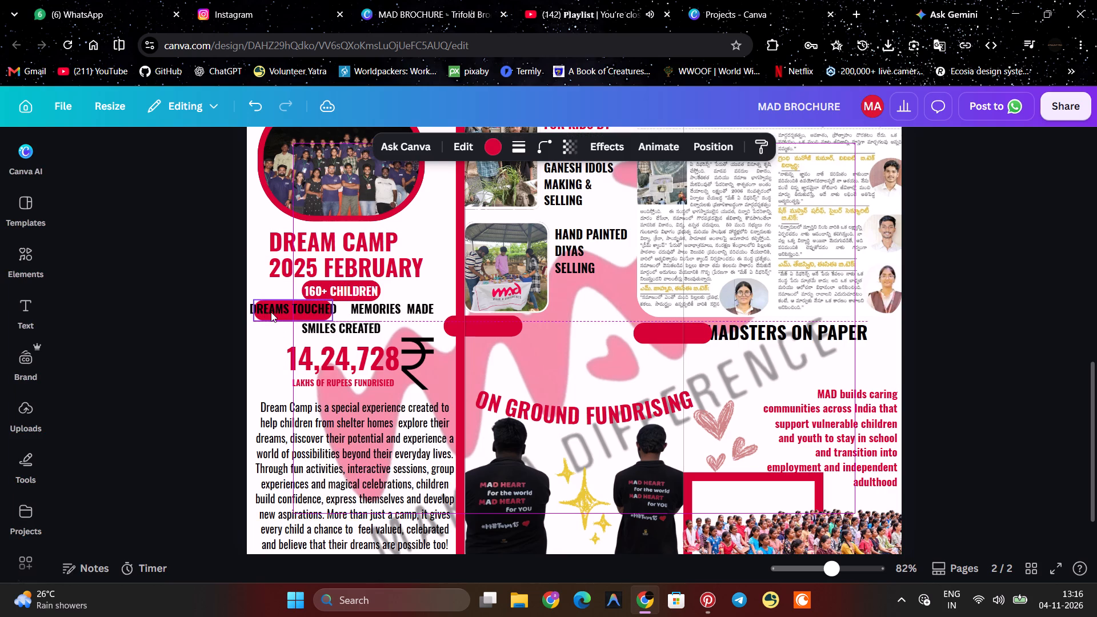
{"action": "left_click", "coordinate": [333, 310]}
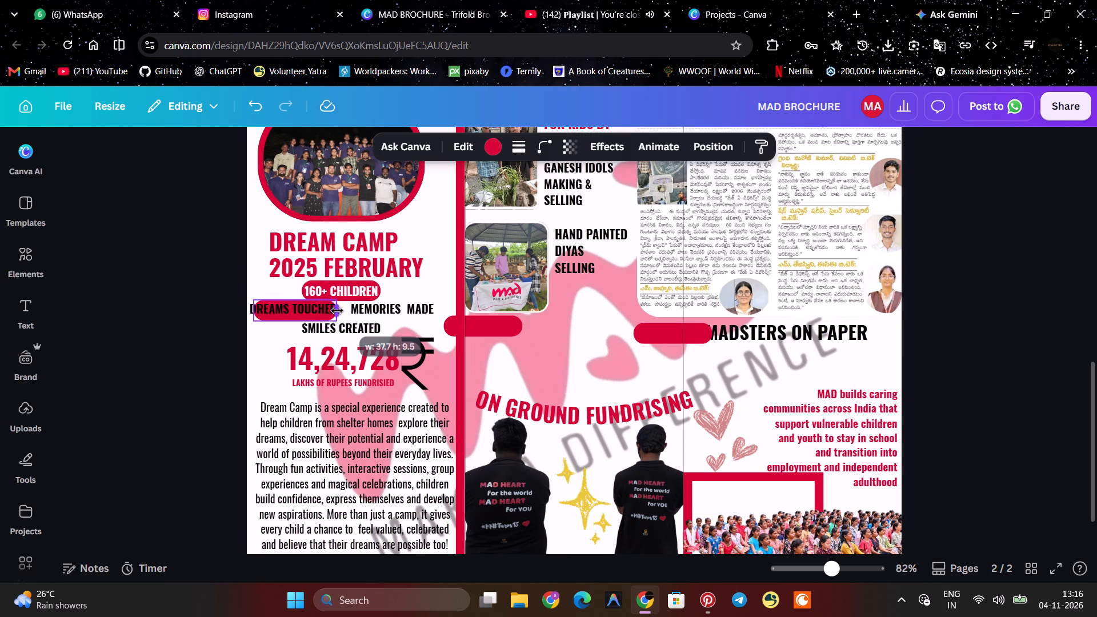
{"action": "left_click", "coordinate": [273, 288]}
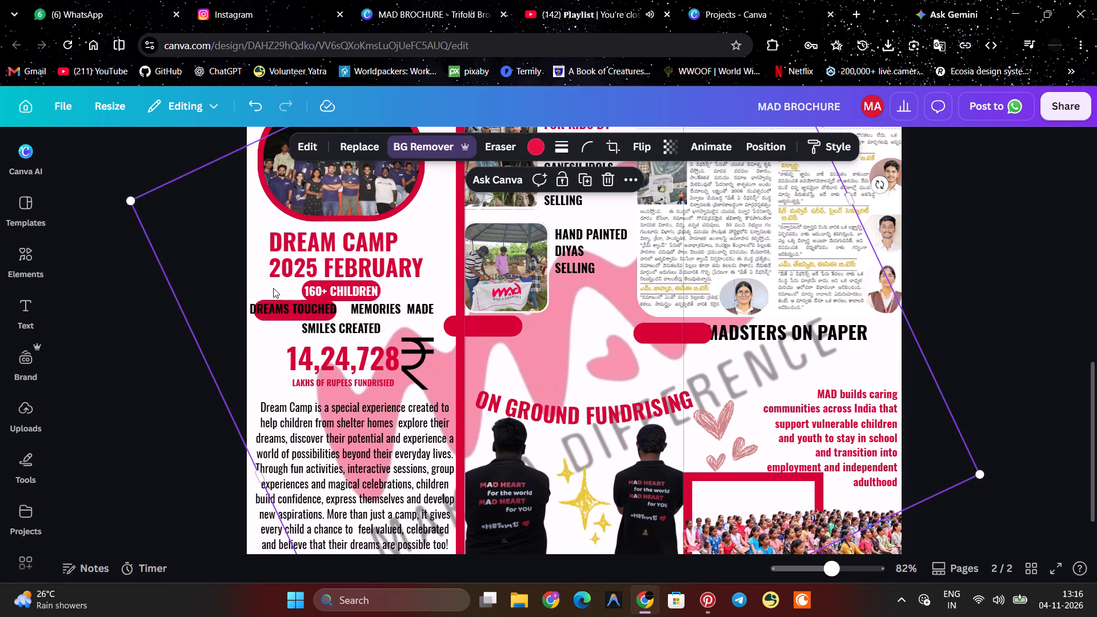
{"action": "left_click", "coordinate": [268, 318]}
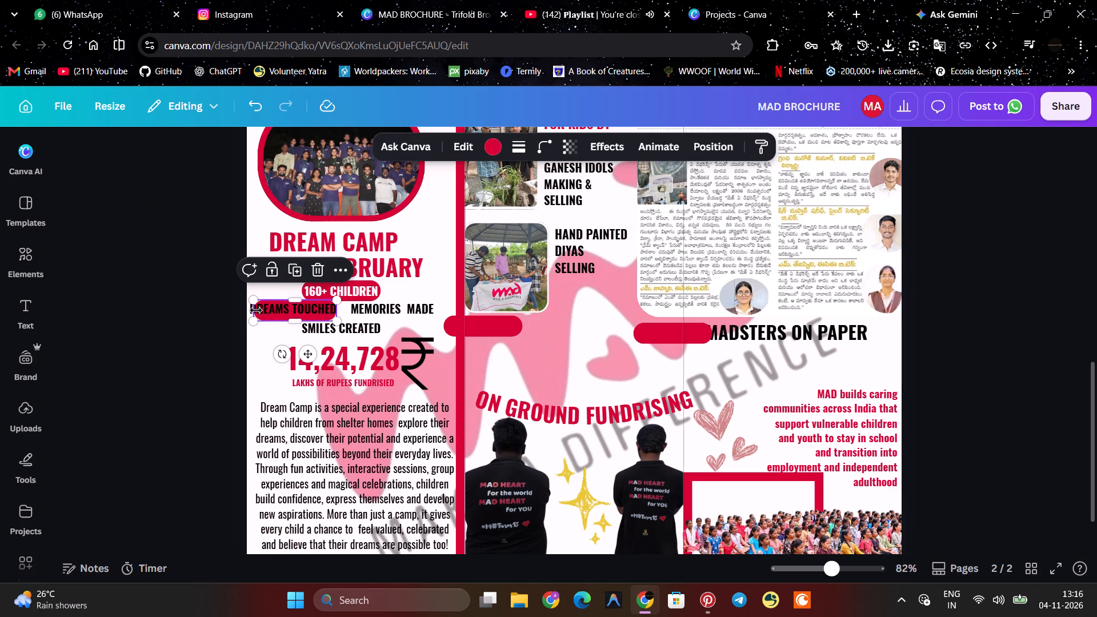
{"action": "left_click_drag", "start_coordinate": [254, 309], "coordinate": [250, 309]}
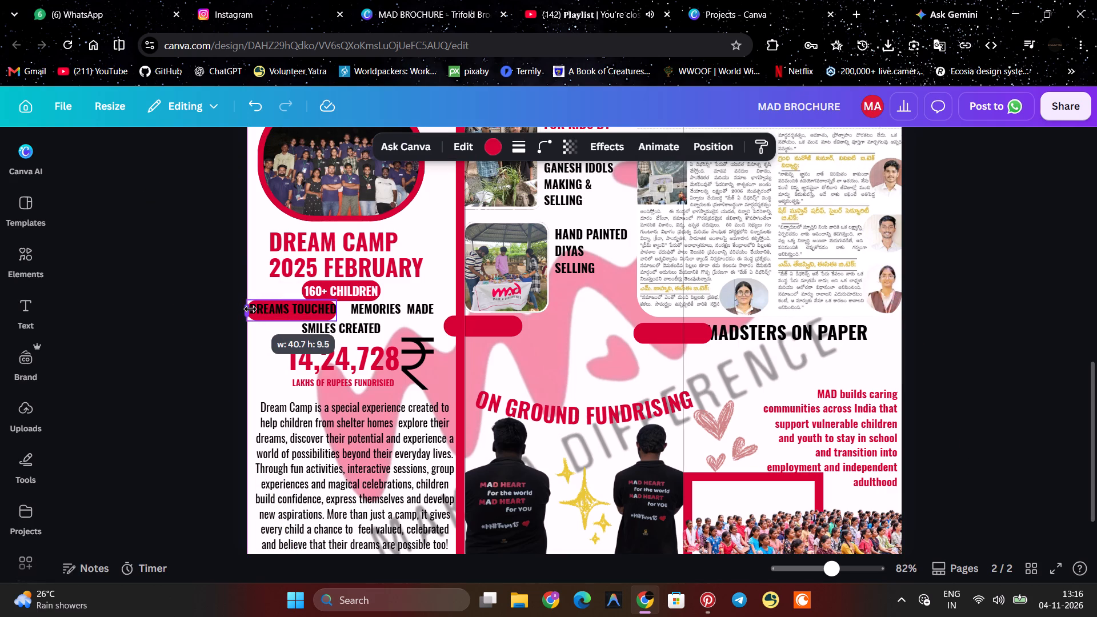
{"action": "left_click_drag", "start_coordinate": [250, 309], "coordinate": [249, 308]}
{"action": "left_click", "coordinate": [214, 332]}
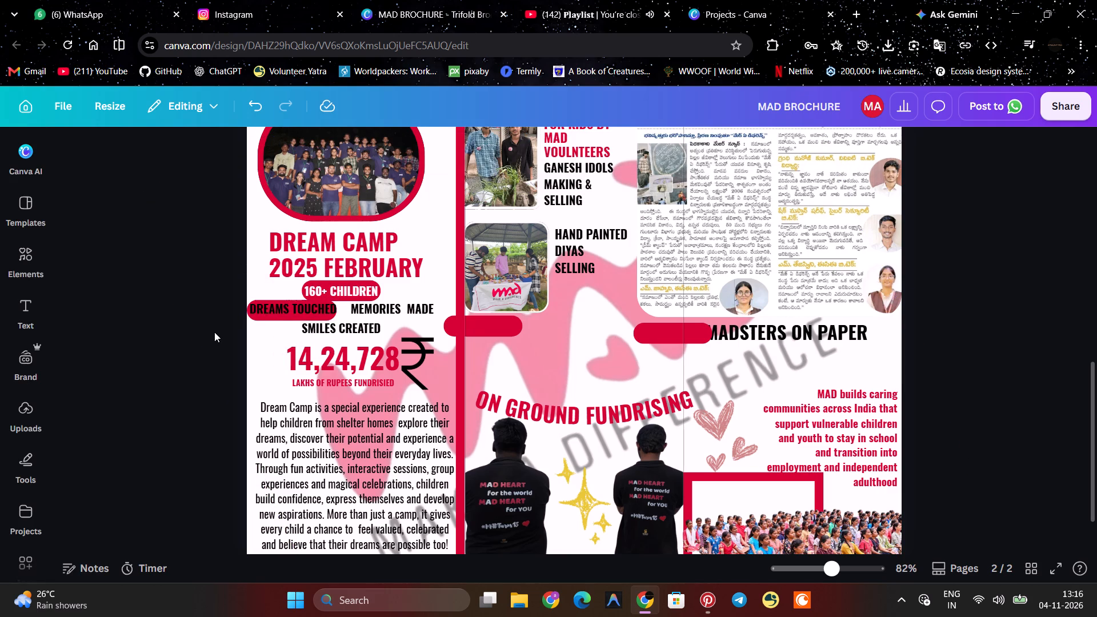
{"action": "left_click", "coordinate": [307, 318]}
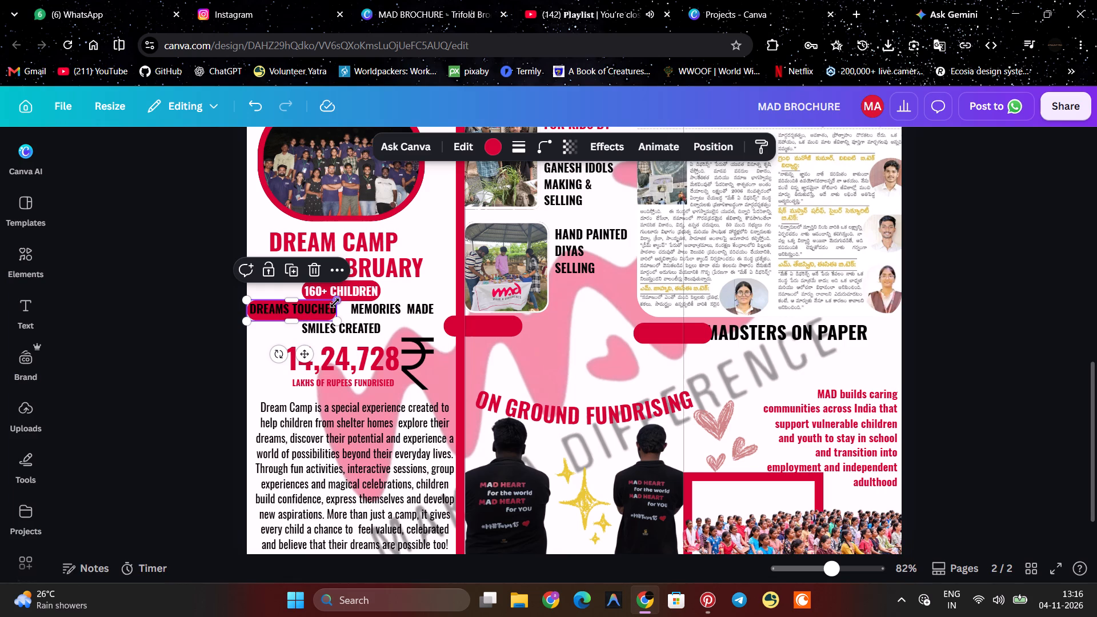
{"action": "left_click", "coordinate": [335, 303]}
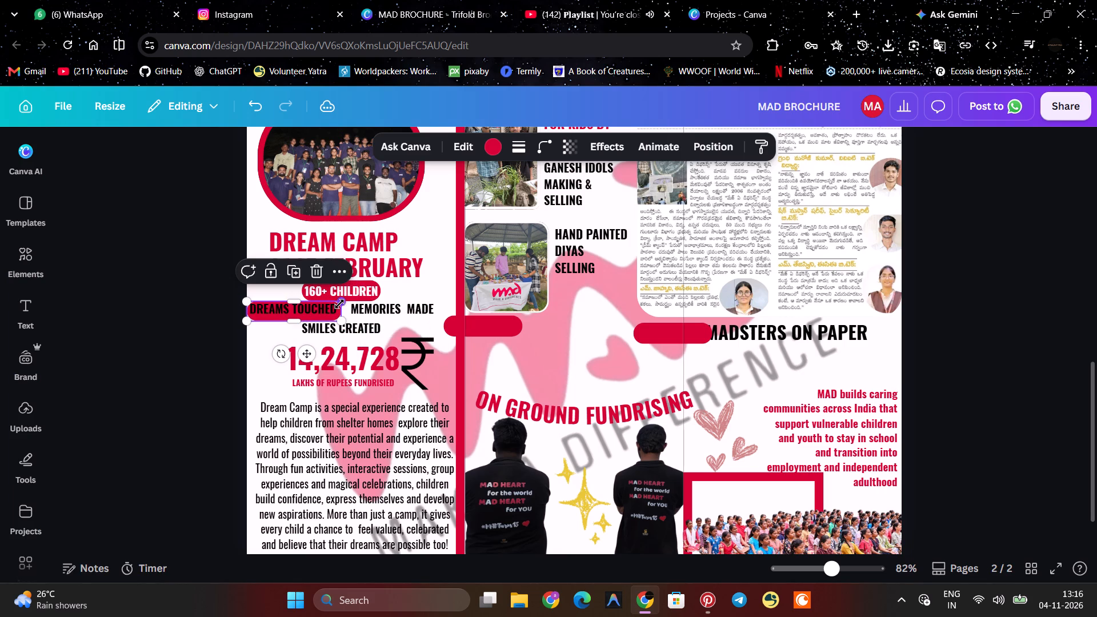
{"action": "left_click", "coordinate": [299, 321]}
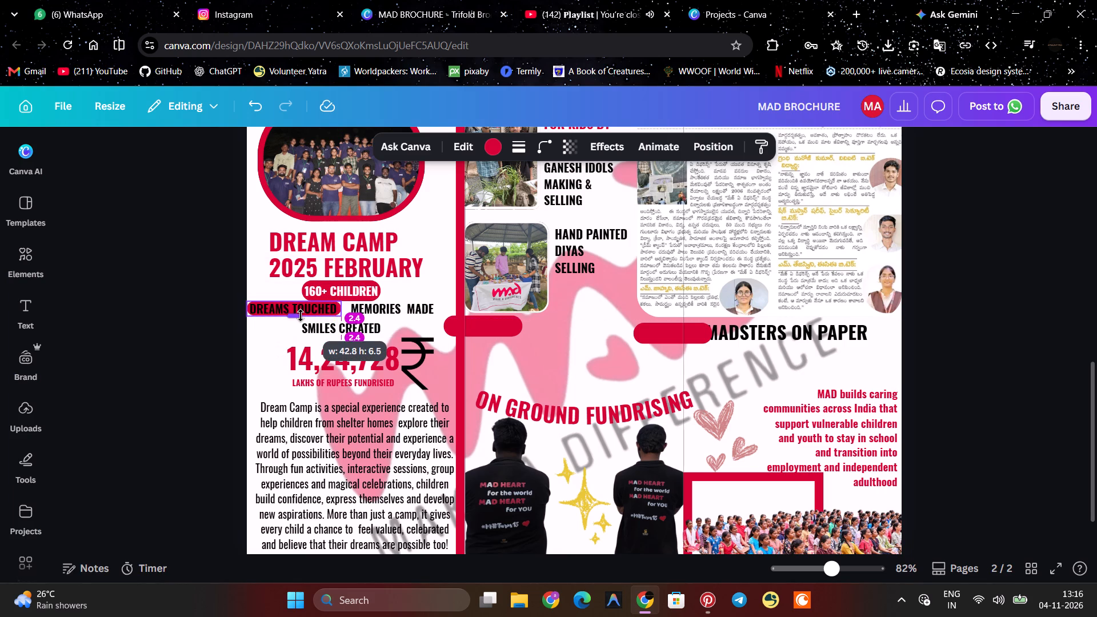
{"action": "left_click", "coordinate": [179, 359]}
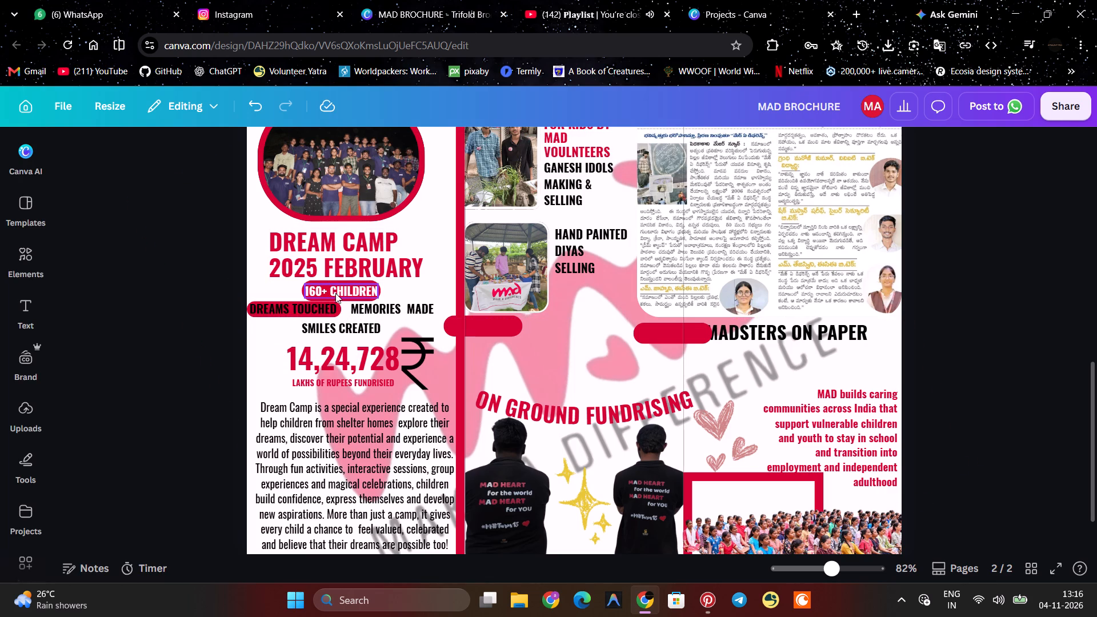
Resize the red box behind "160+ CHILDREN" to about 35.8 wide by 6.5 high.
{"action": "left_click", "coordinate": [302, 291]}
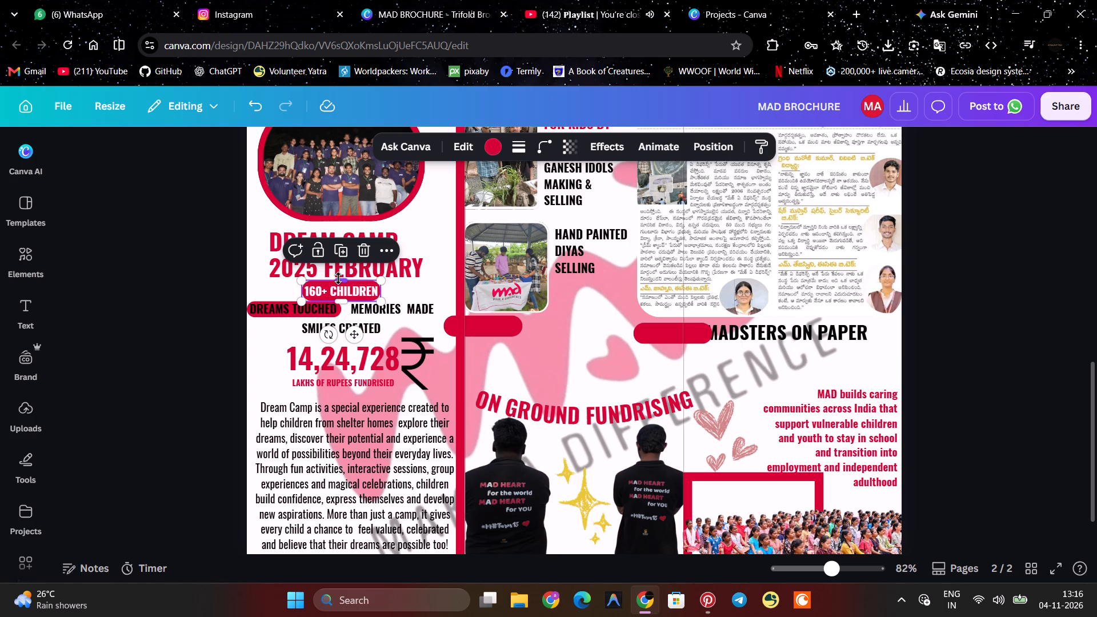
{"action": "left_click", "coordinate": [342, 279]}
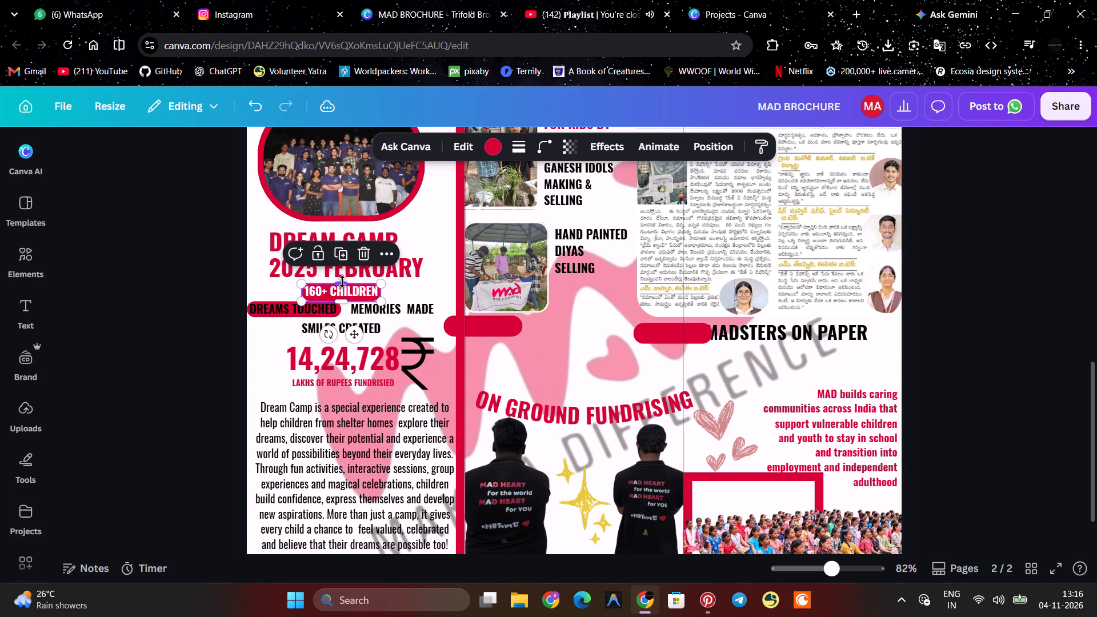
{"action": "left_click", "coordinate": [345, 301]}
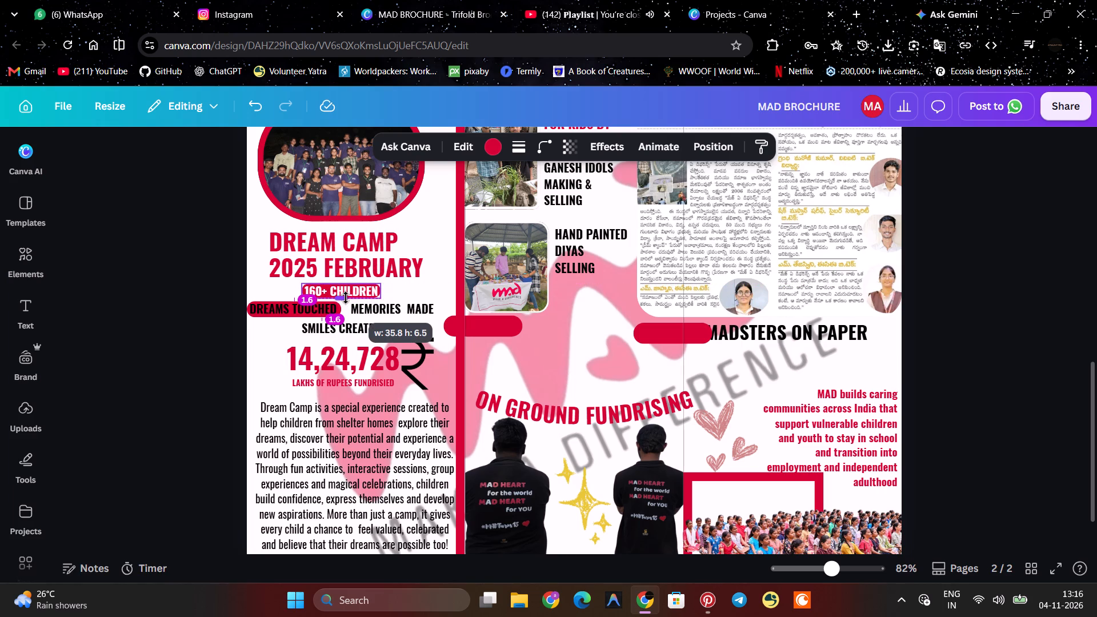
{"action": "left_click", "coordinate": [413, 283]}
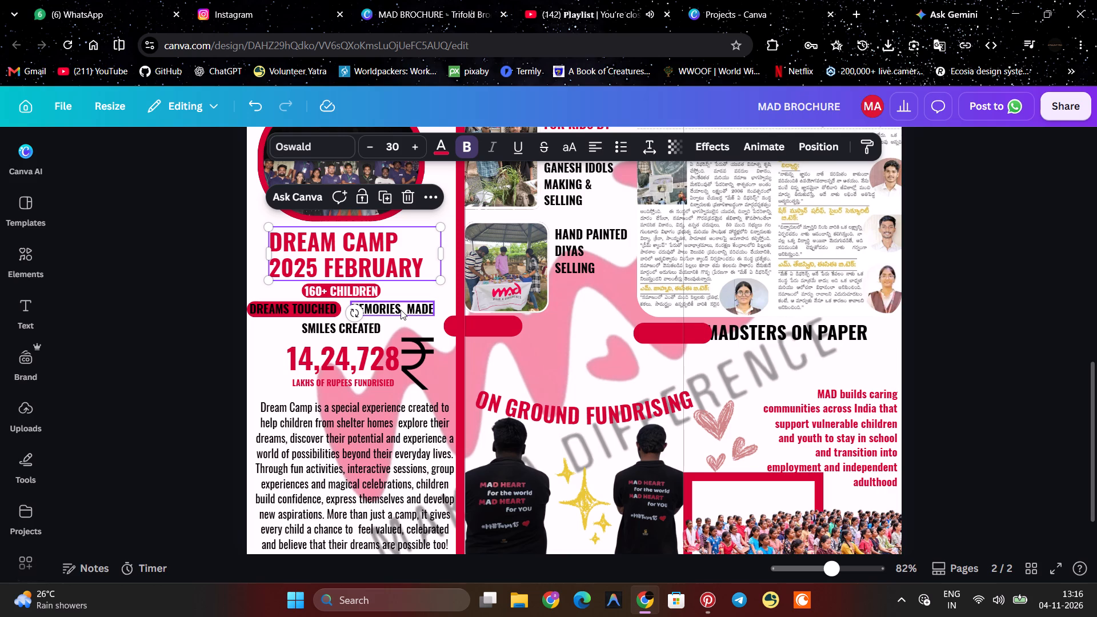
Move the spare red box from the red column divider onto the "MEMORIES MADE" text.
{"action": "left_click", "coordinate": [401, 310]}
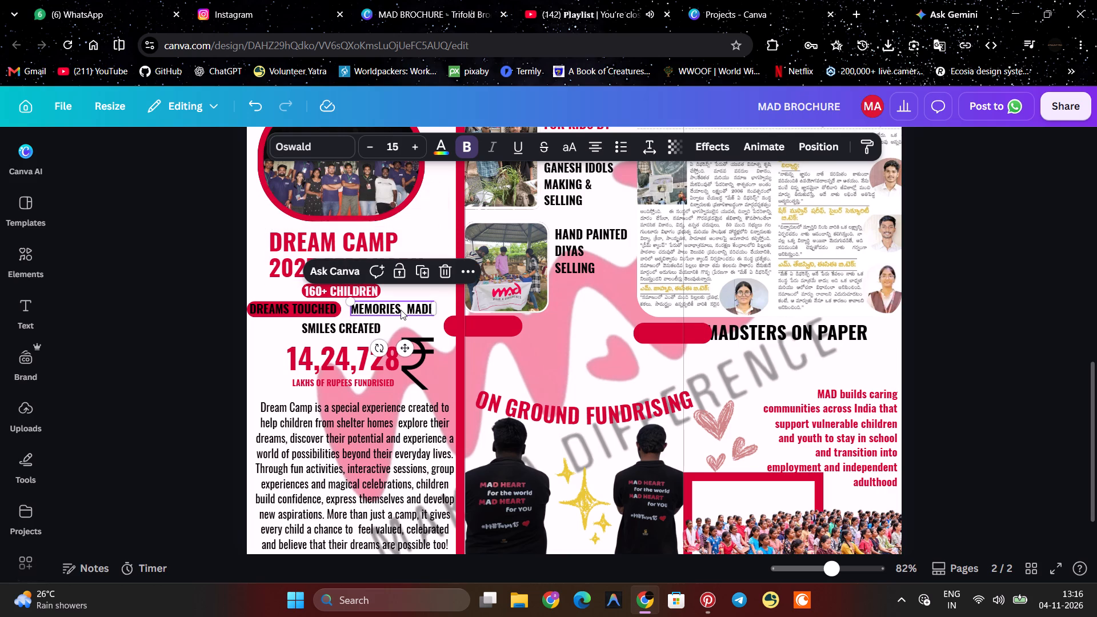
{"action": "left_click_drag", "start_coordinate": [475, 326], "coordinate": [383, 311]}
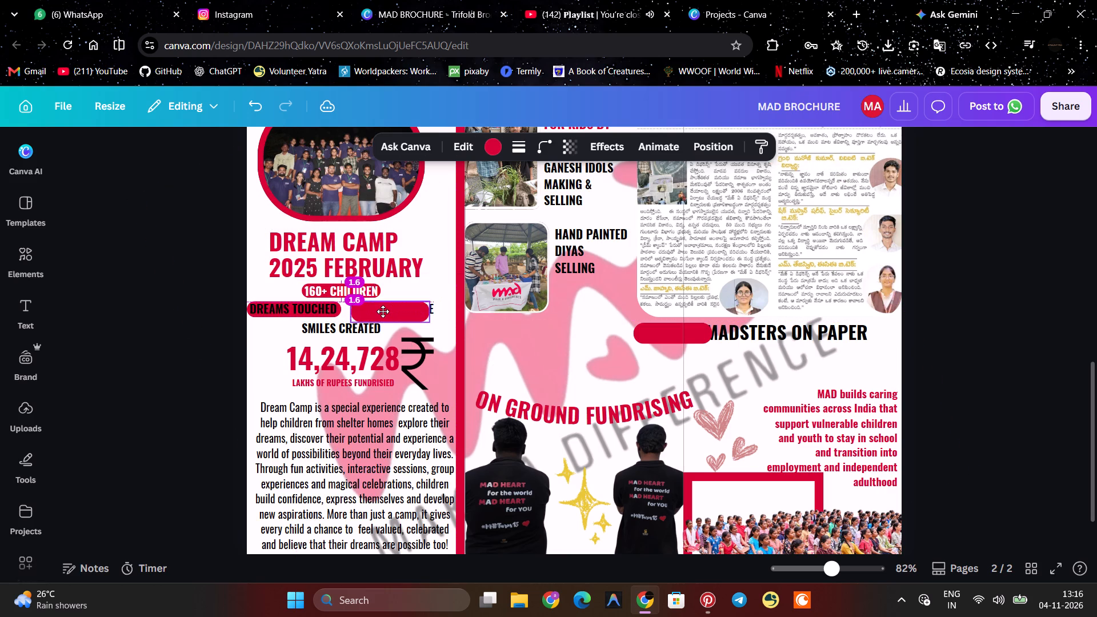
{"action": "left_click_drag", "start_coordinate": [383, 311], "coordinate": [386, 310]}
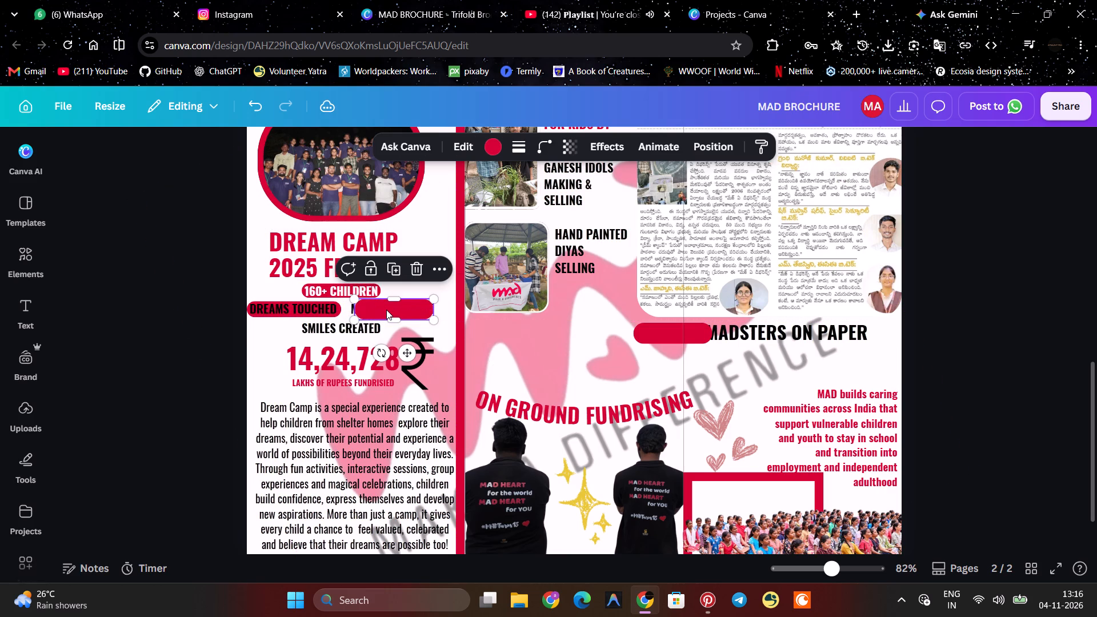
Send the red box over "MEMORIES MADE" backward two layers so it sits behind the text.
{"action": "left_click", "coordinate": [437, 274]}
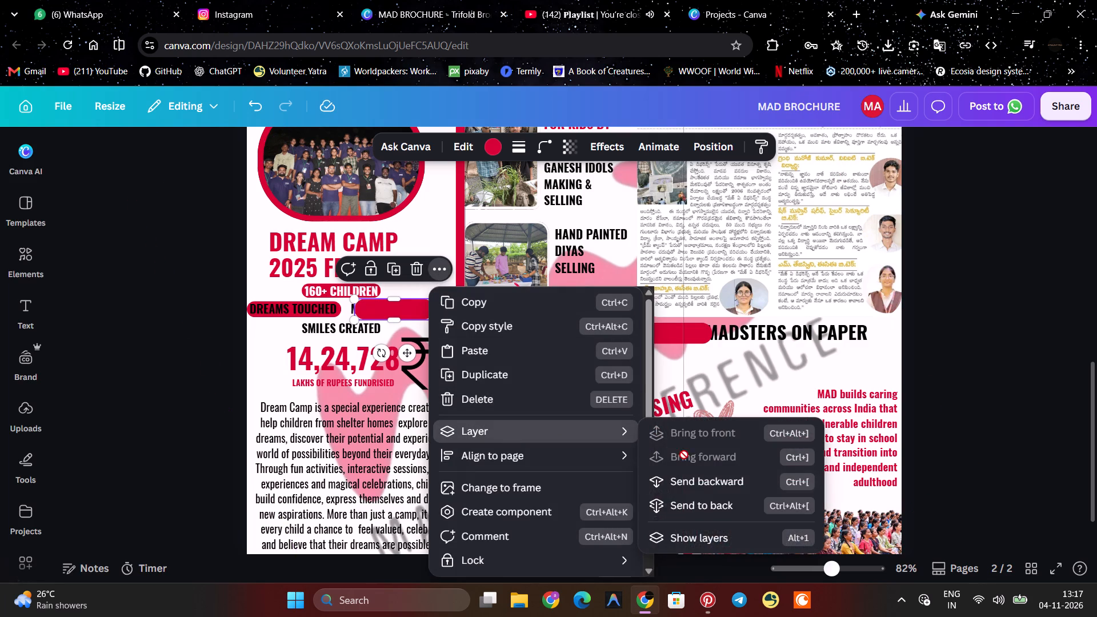
{"action": "left_click", "coordinate": [682, 484]}
{"action": "left_click", "coordinate": [682, 484]}
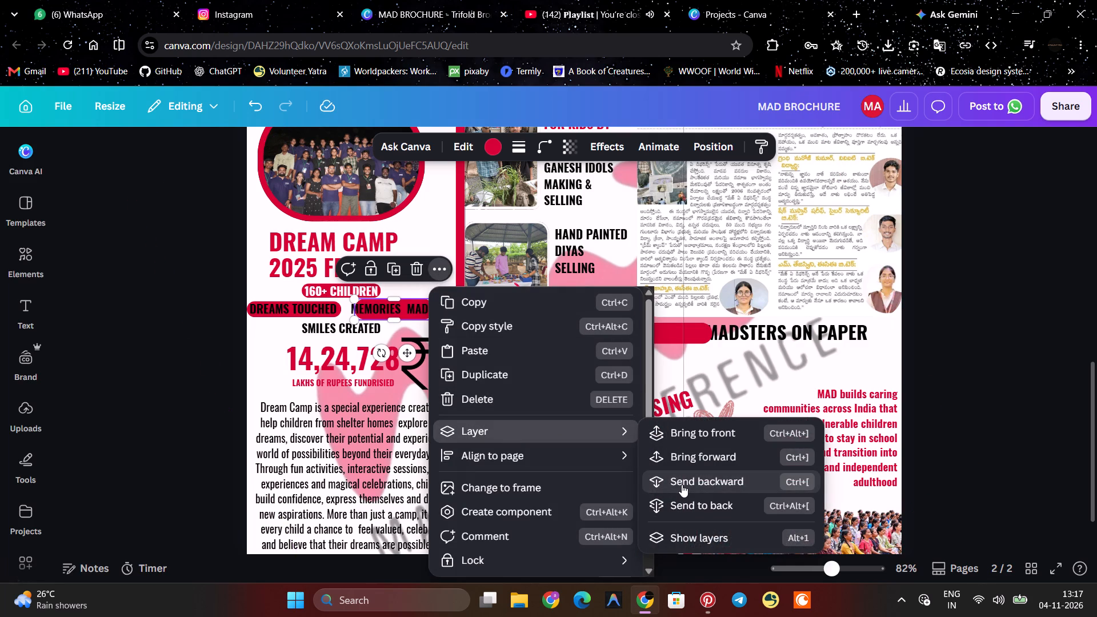
{"action": "left_click", "coordinate": [163, 335]}
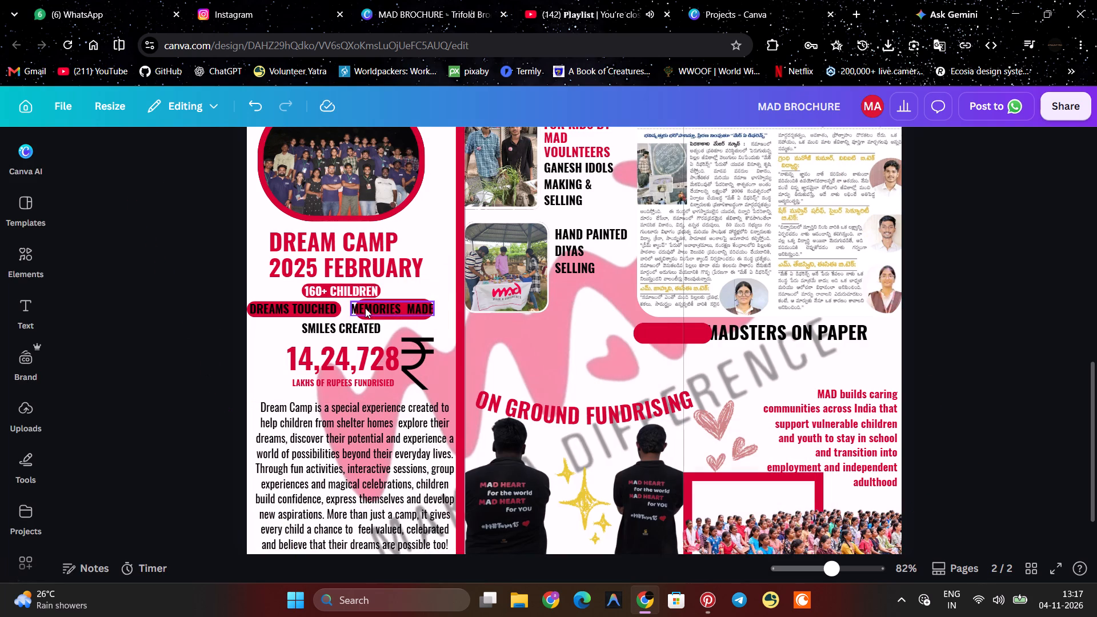
Align the red box with the start of "MEMORIES MADE", adjust its height and extend its end to fit the text.
{"action": "left_click", "coordinate": [399, 318]}
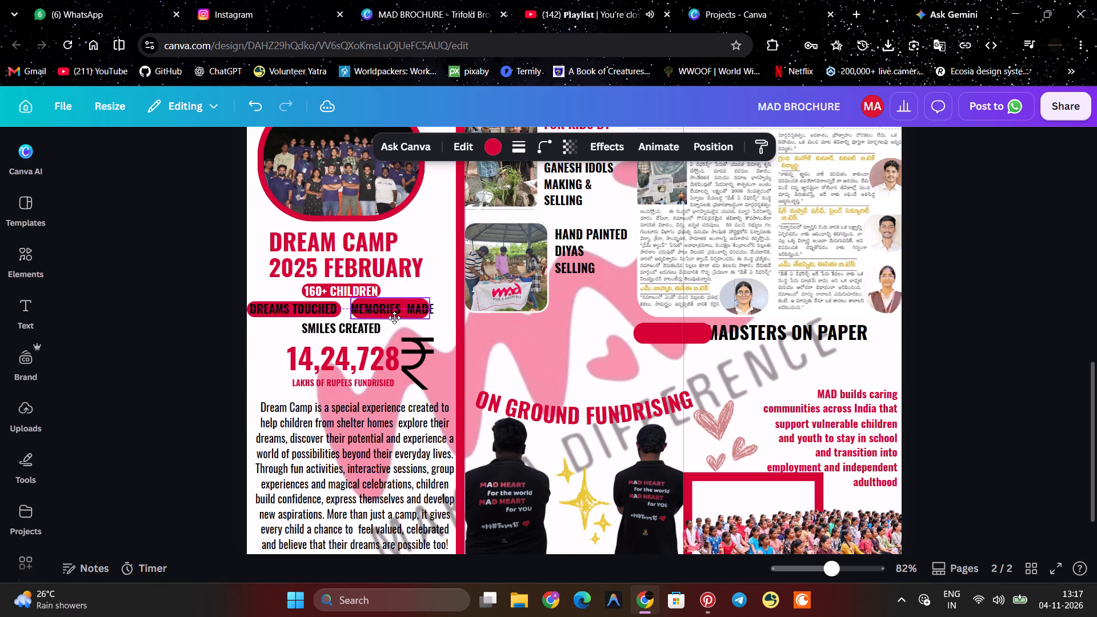
{"action": "left_click", "coordinate": [393, 299]}
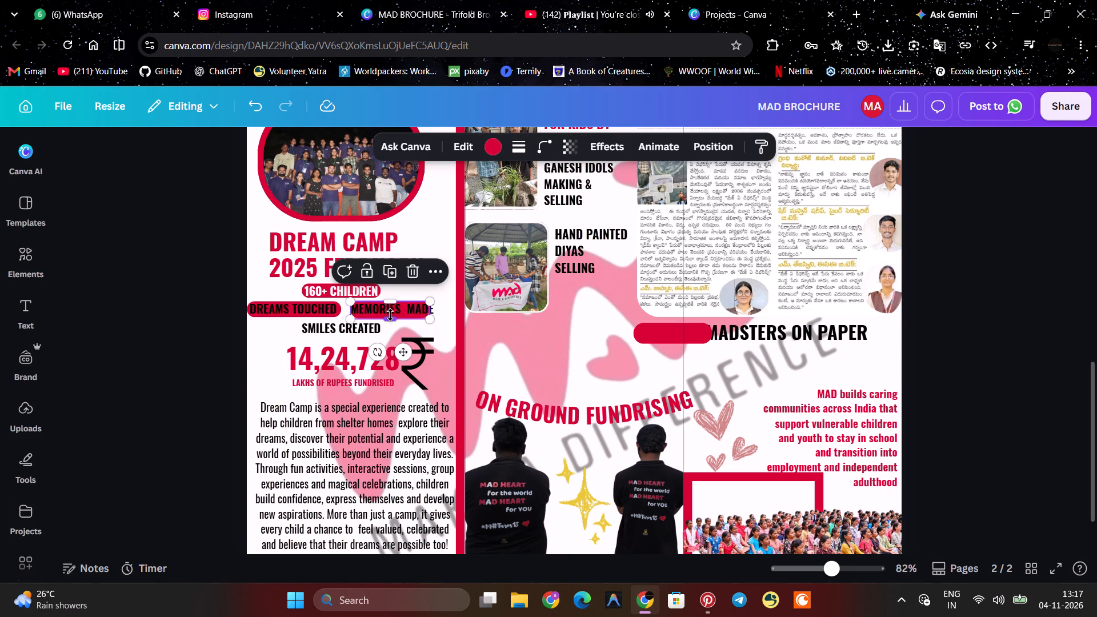
{"action": "left_click", "coordinate": [390, 318]}
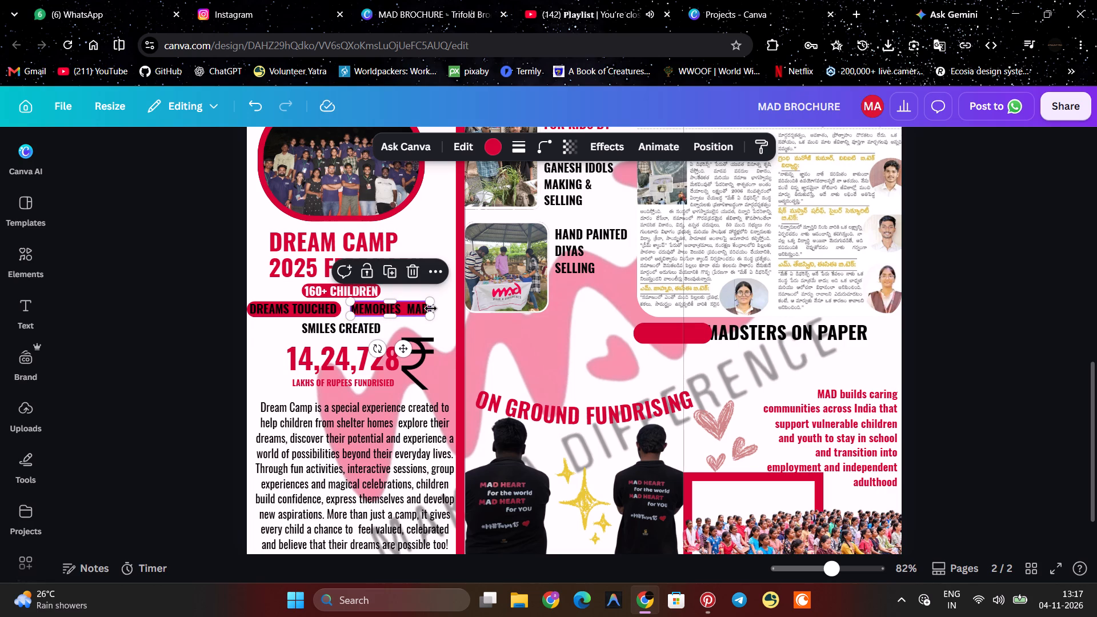
{"action": "left_click", "coordinate": [430, 308]}
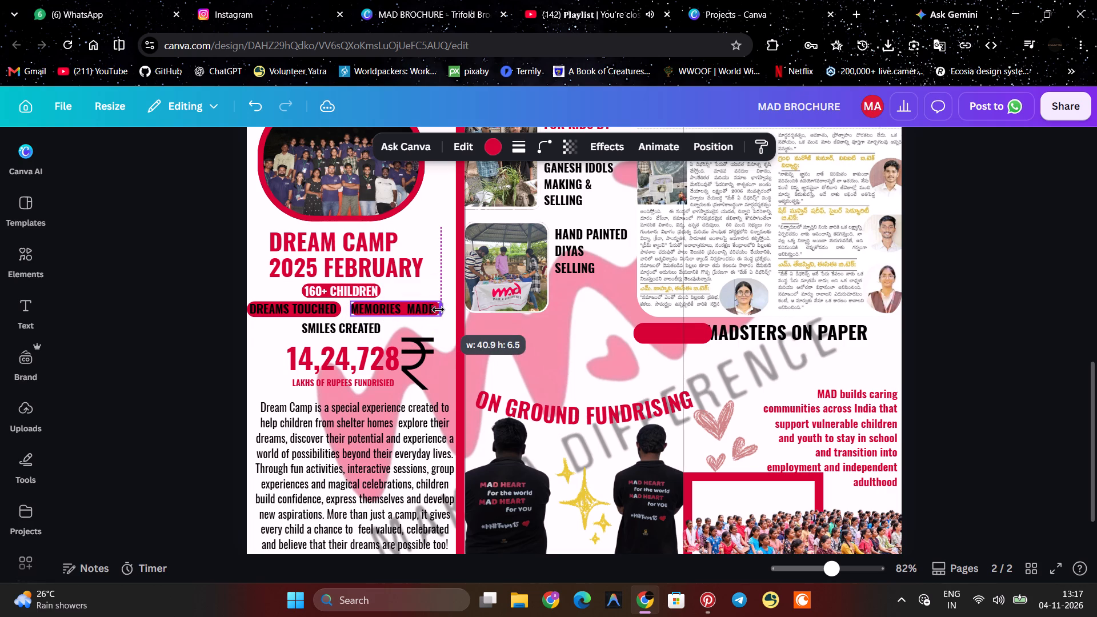
{"action": "left_click", "coordinate": [450, 211]}
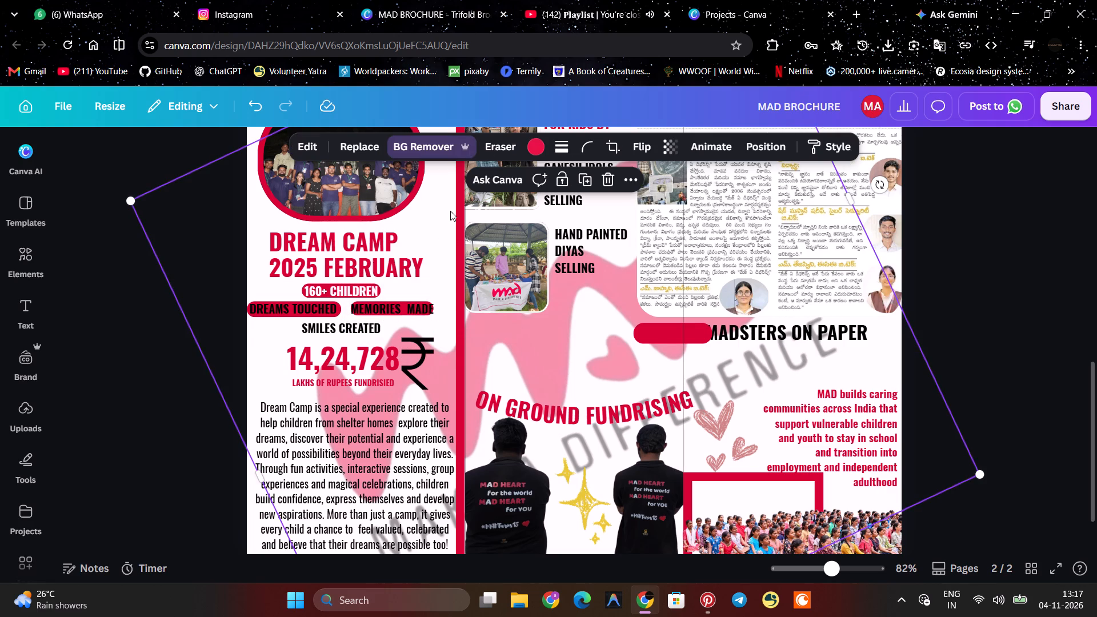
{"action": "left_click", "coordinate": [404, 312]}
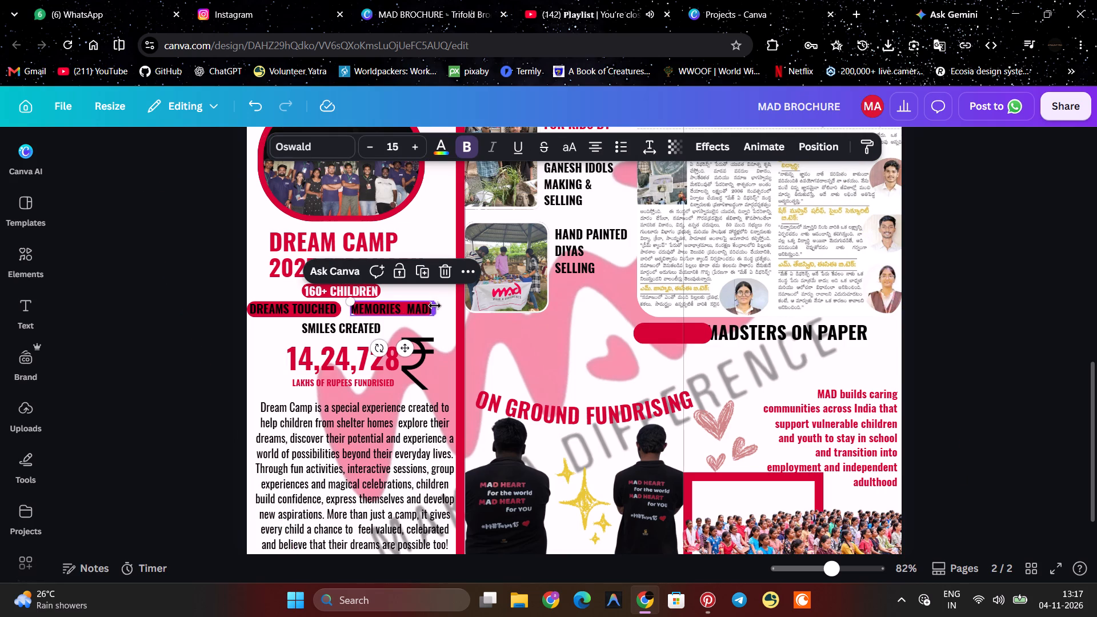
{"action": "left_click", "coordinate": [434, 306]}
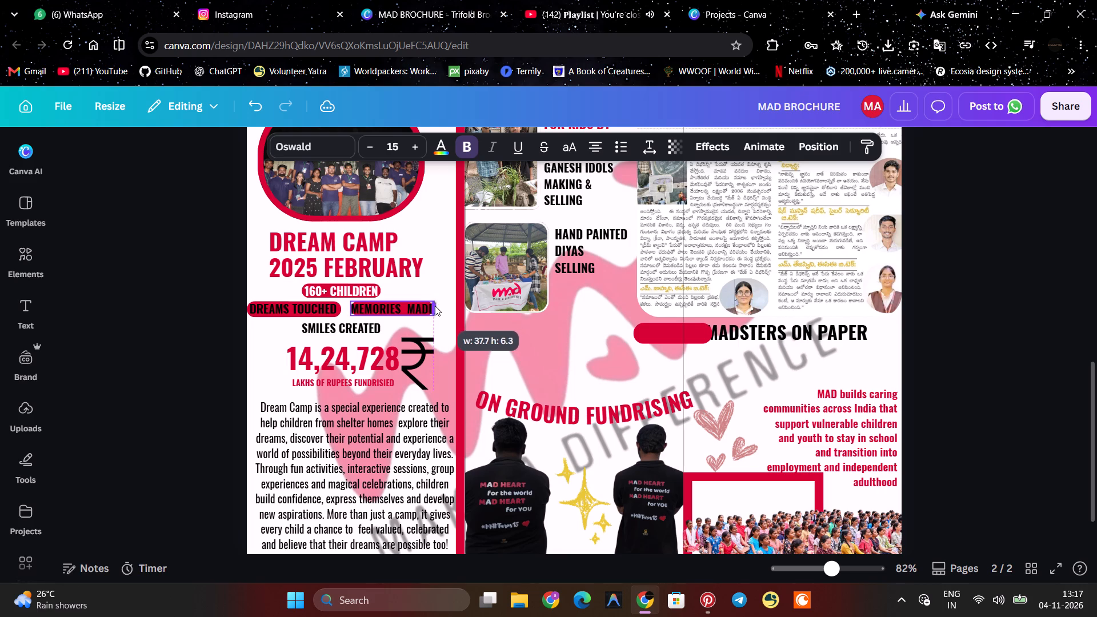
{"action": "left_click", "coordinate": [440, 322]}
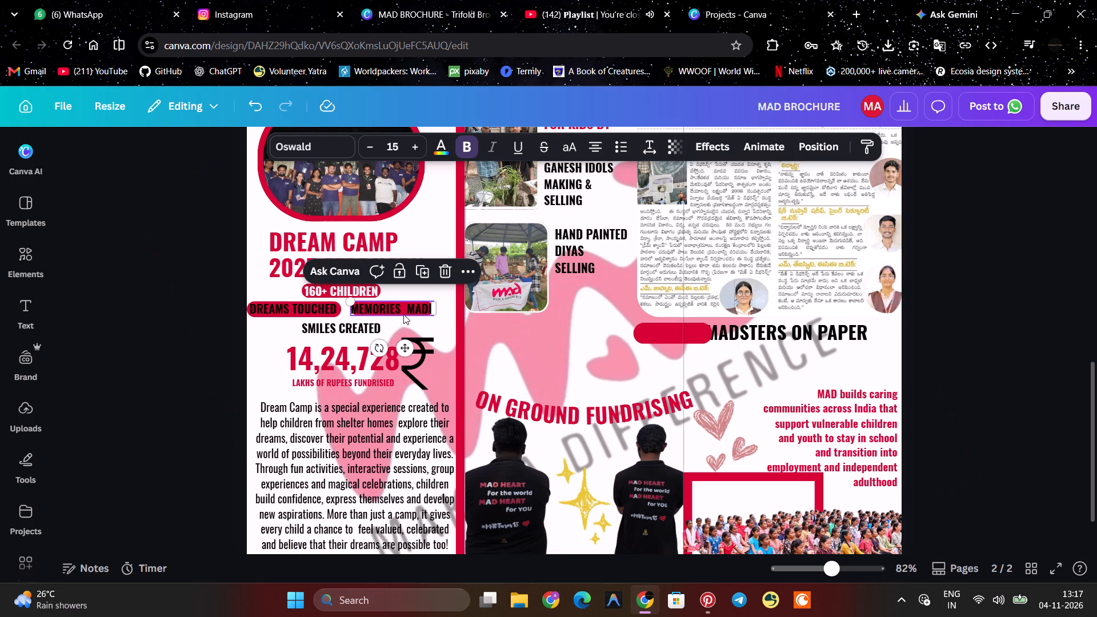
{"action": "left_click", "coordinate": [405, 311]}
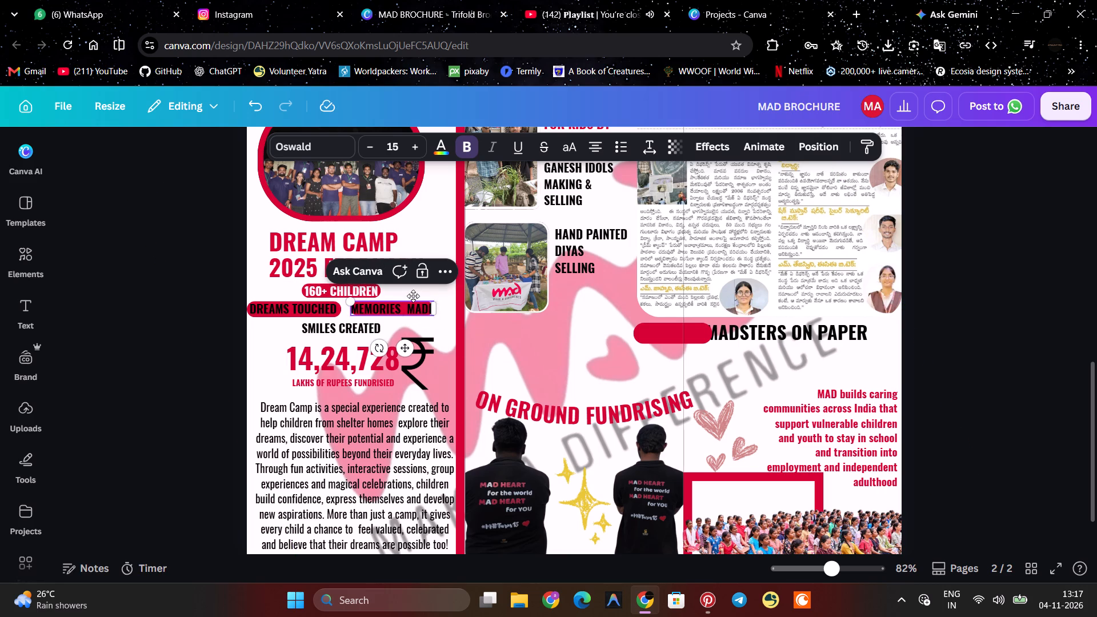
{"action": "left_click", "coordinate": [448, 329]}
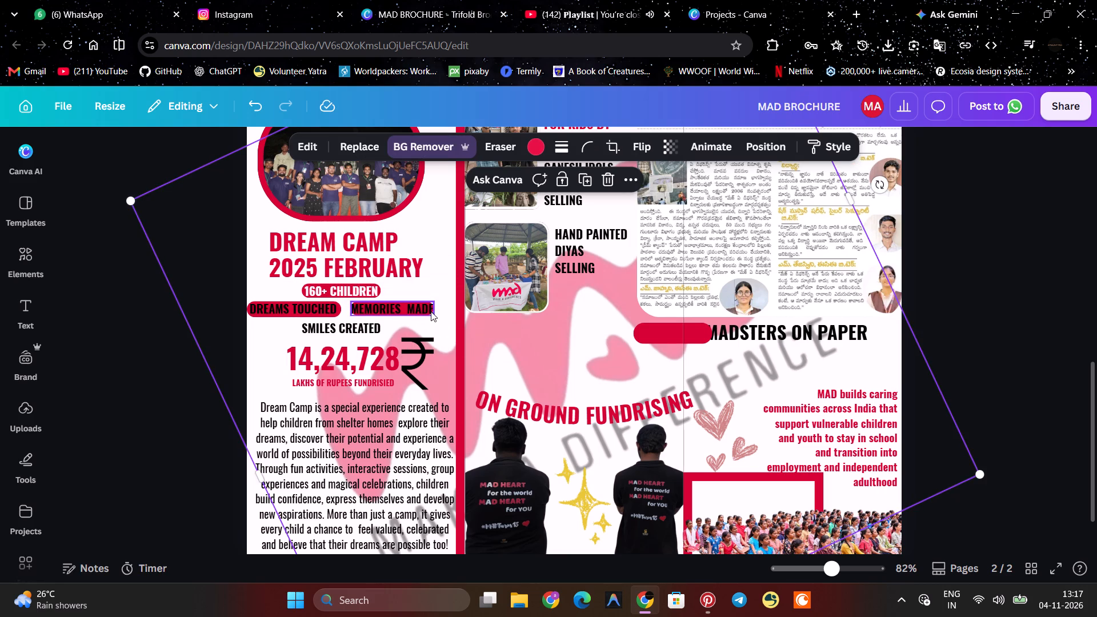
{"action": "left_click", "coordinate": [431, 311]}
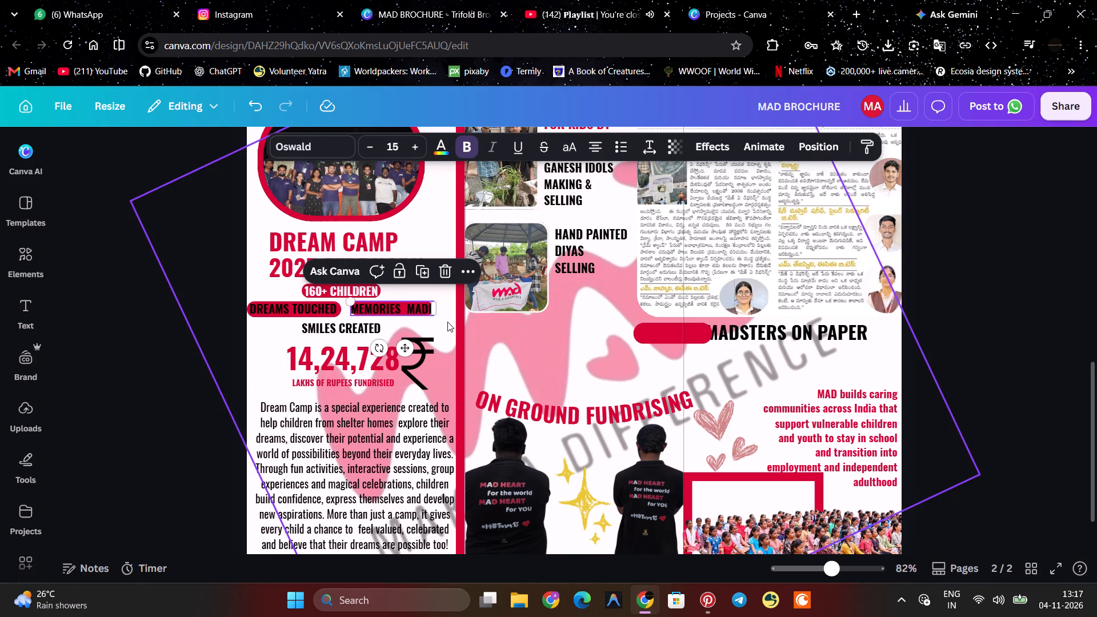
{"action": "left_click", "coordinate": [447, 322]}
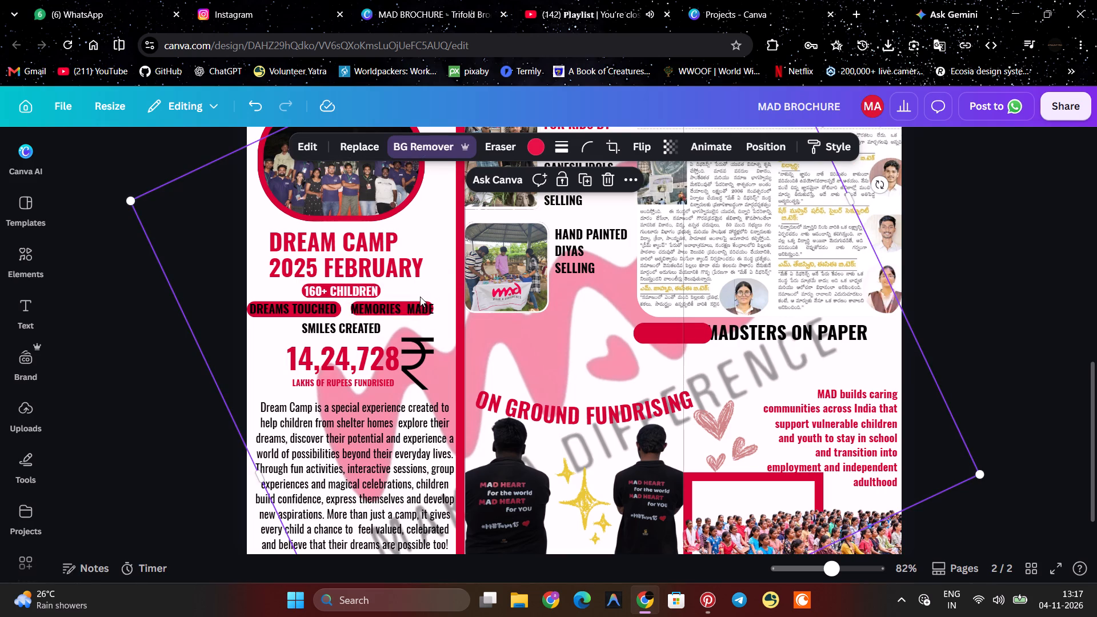
Shift the "MEMORIES MADE" text slightly down off its red box and widen the box a little towards the column divider.
{"action": "left_click_drag", "start_coordinate": [377, 309], "coordinate": [379, 314]}
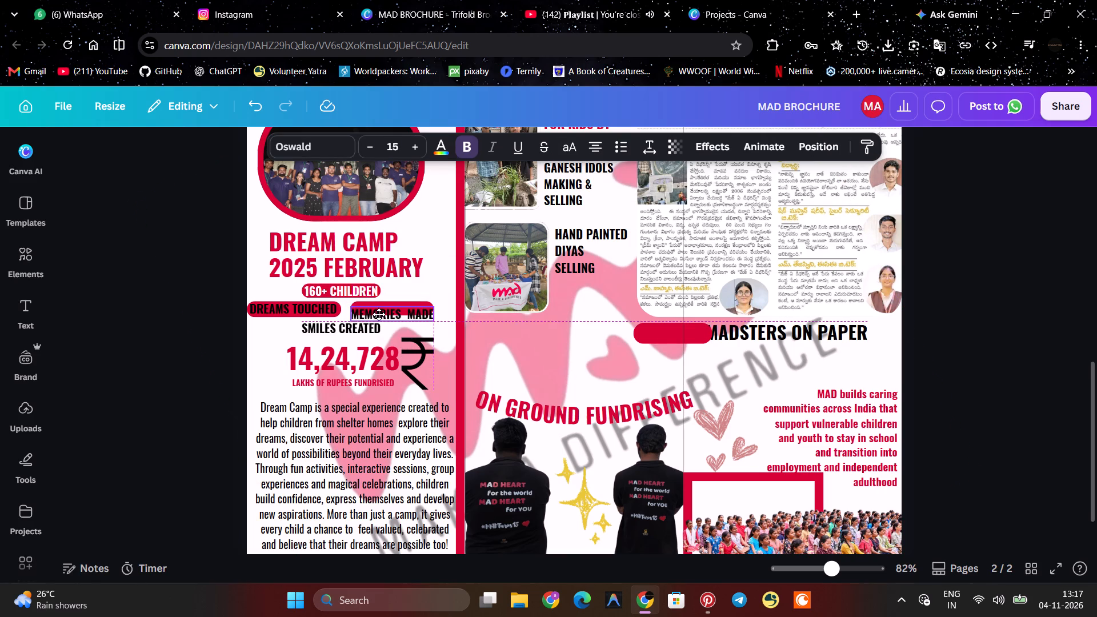
{"action": "left_click_drag", "start_coordinate": [379, 314], "coordinate": [379, 314]}
{"action": "left_click", "coordinate": [379, 303]}
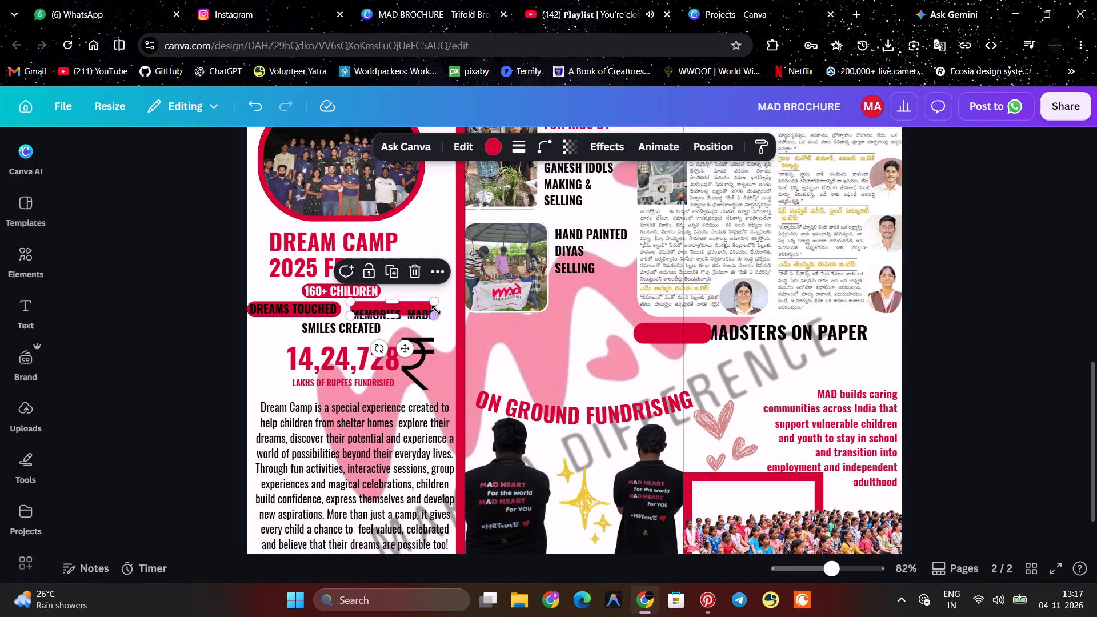
{"action": "left_click", "coordinate": [436, 308]}
{"action": "left_click", "coordinate": [403, 322]}
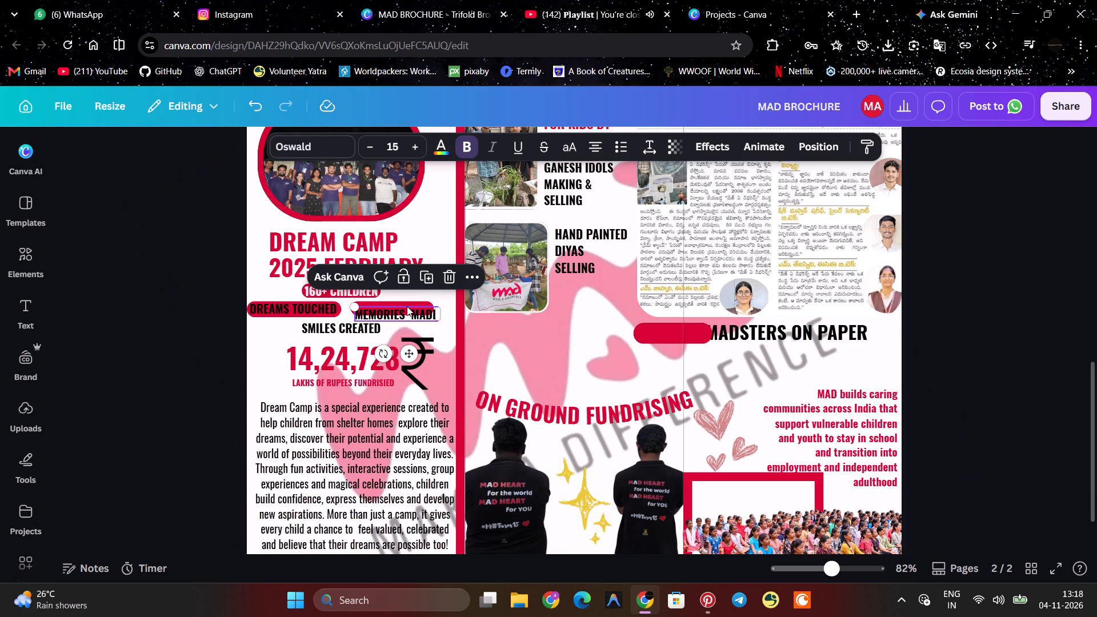
{"action": "left_click", "coordinate": [407, 301]}
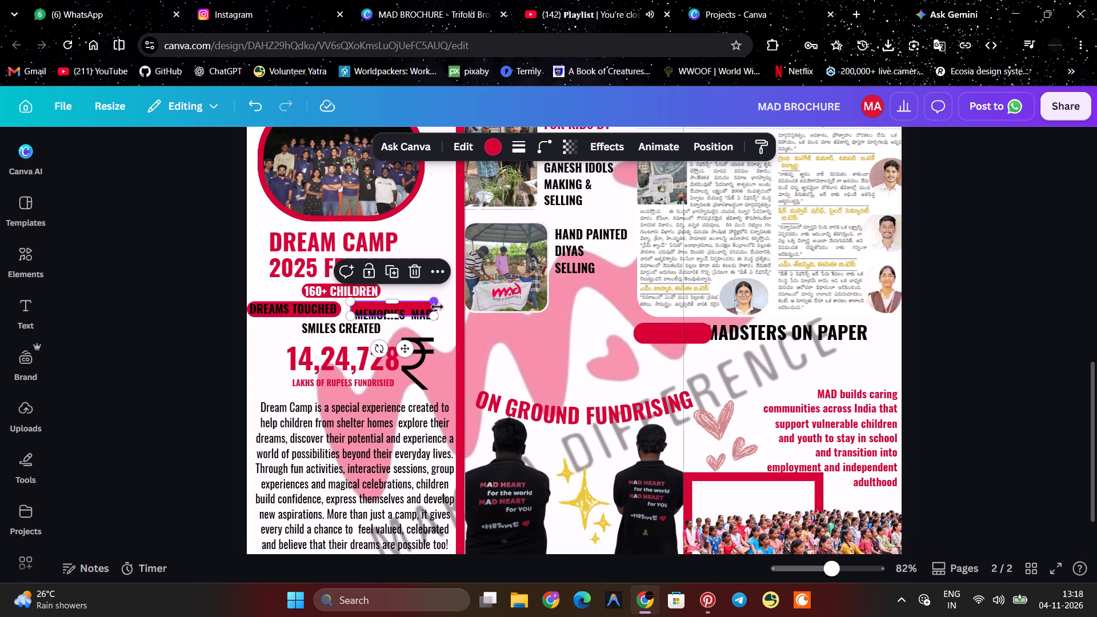
{"action": "left_click", "coordinate": [438, 309]}
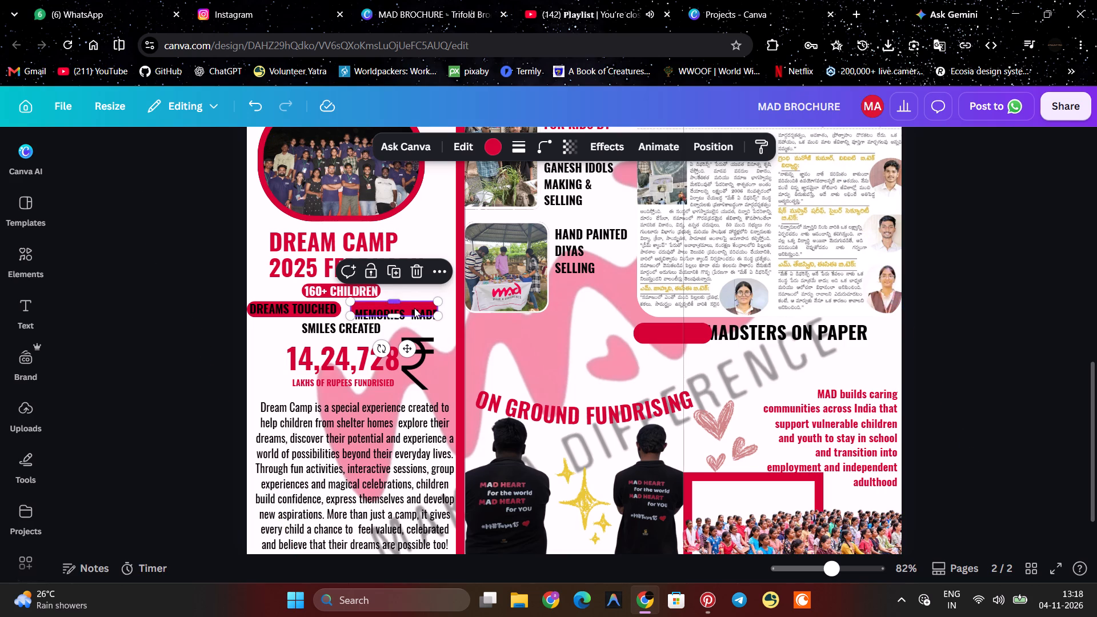
Move the "MEMORIES MADE" text back up so it sits centred on its widened red box.
{"action": "left_click", "coordinate": [414, 308]}
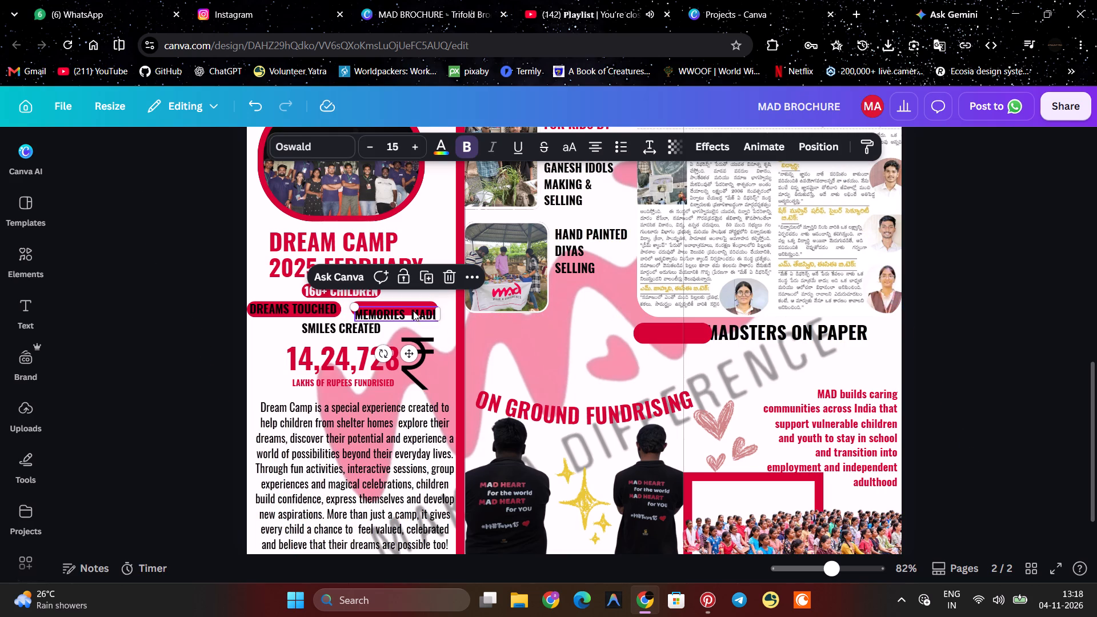
{"action": "left_click_drag", "start_coordinate": [412, 315], "coordinate": [412, 311]}
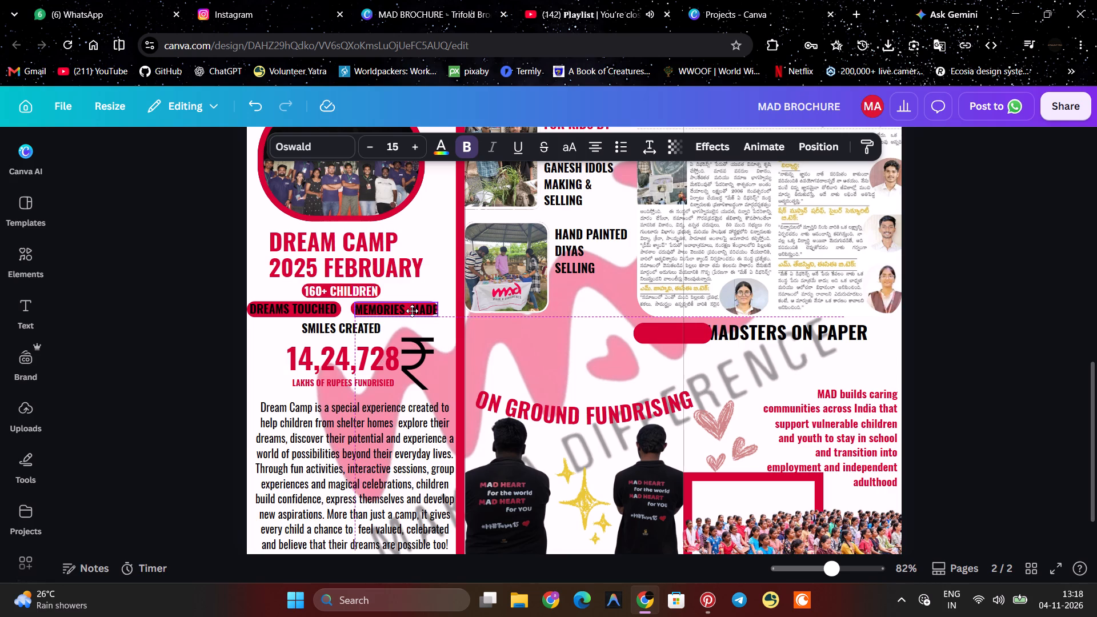
{"action": "left_click_drag", "start_coordinate": [412, 311], "coordinate": [411, 311]}
{"action": "left_click_drag", "start_coordinate": [411, 311], "coordinate": [410, 308]}
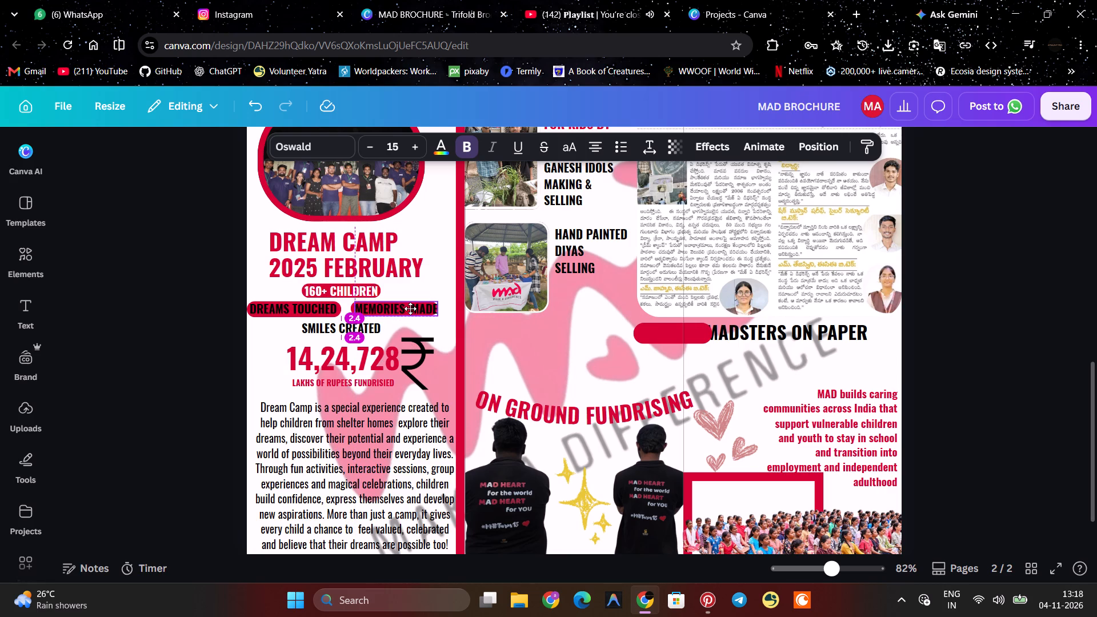
{"action": "left_click_drag", "start_coordinate": [410, 308], "coordinate": [411, 310]}
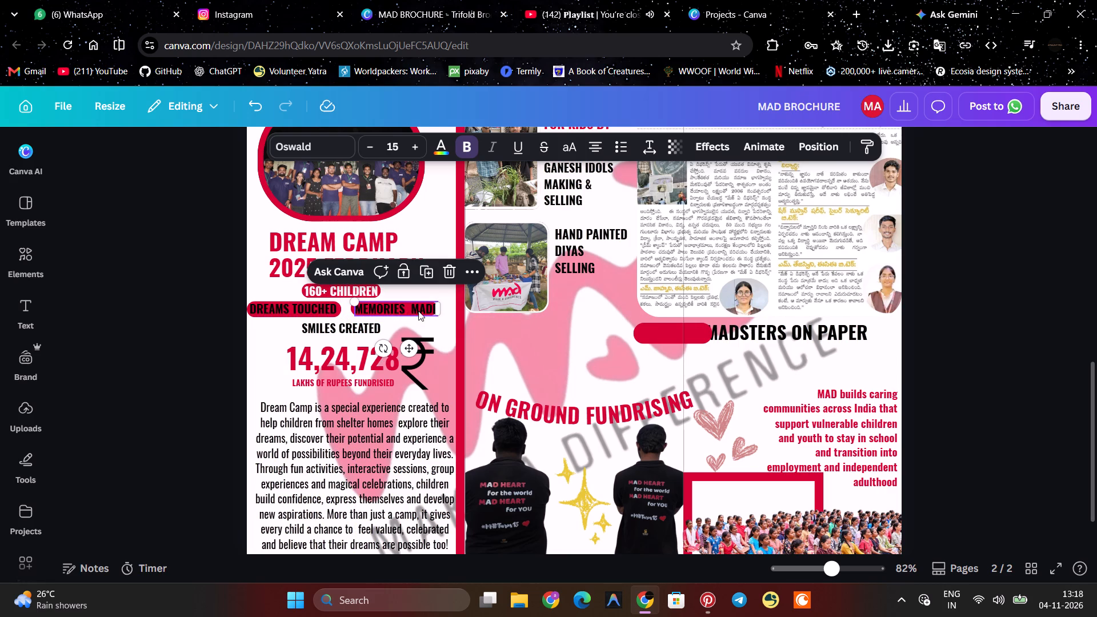
{"action": "left_click", "coordinate": [430, 319]}
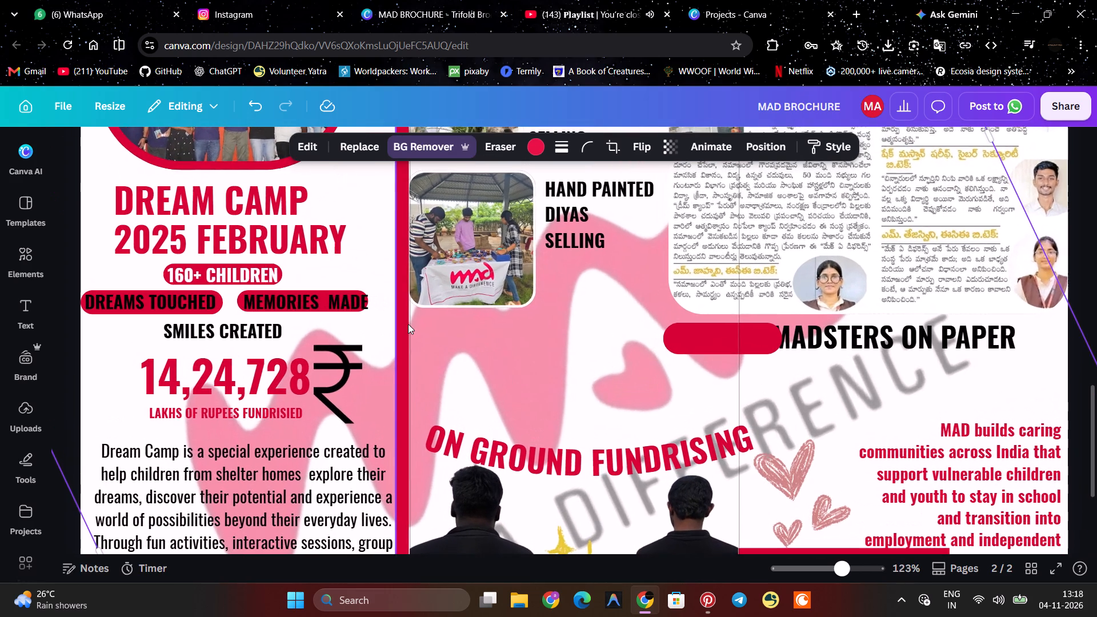
{"action": "scroll", "coordinate": [362, 319], "scroll_direction": "right", "scroll_amount": 1}
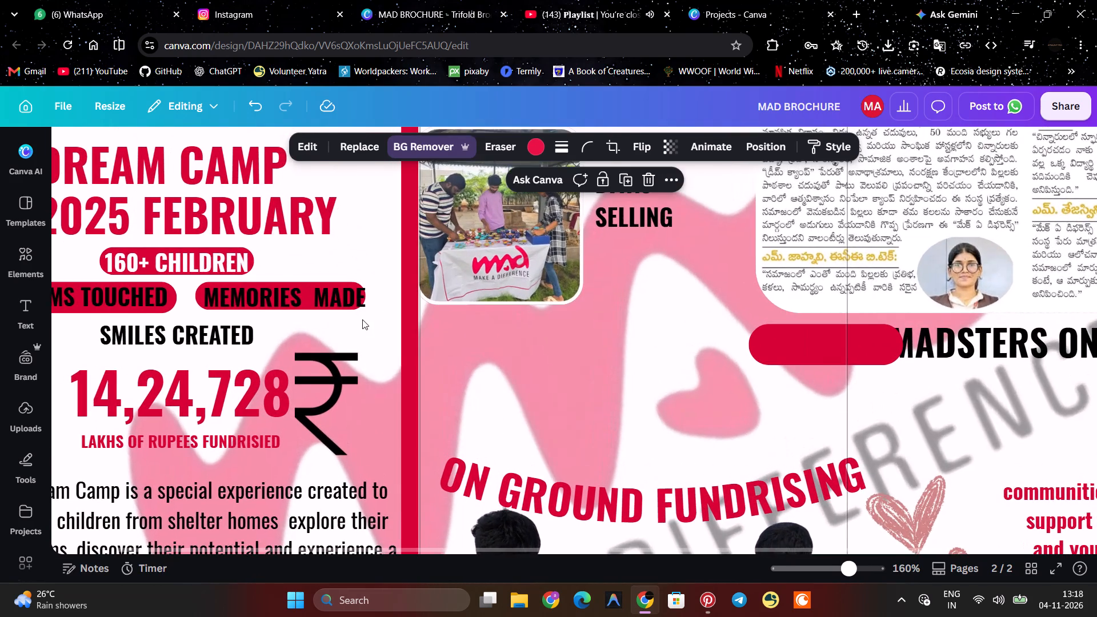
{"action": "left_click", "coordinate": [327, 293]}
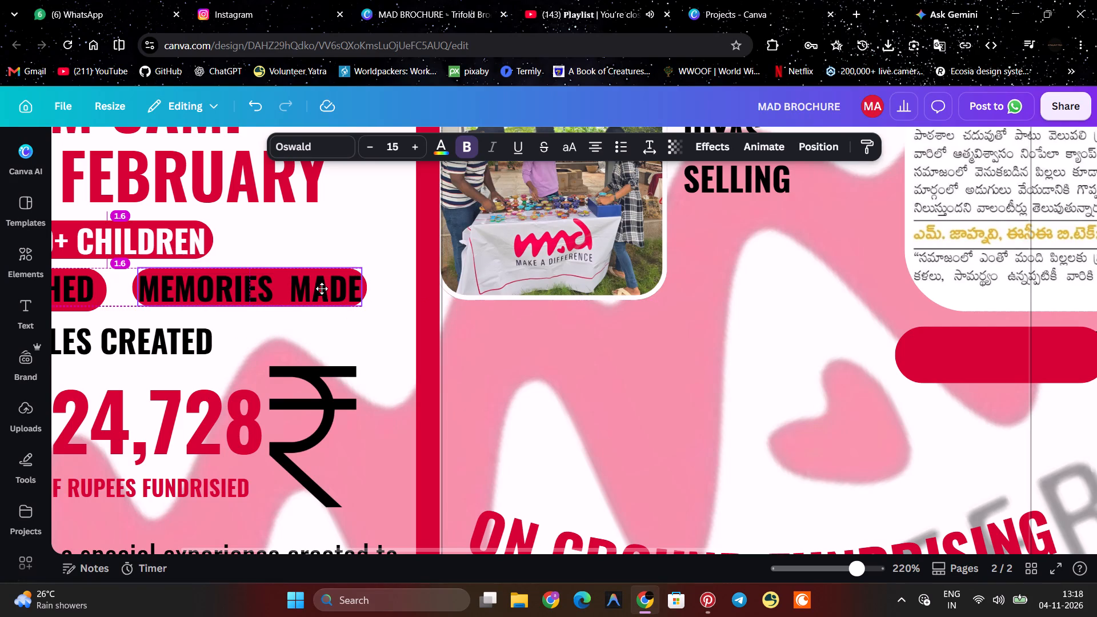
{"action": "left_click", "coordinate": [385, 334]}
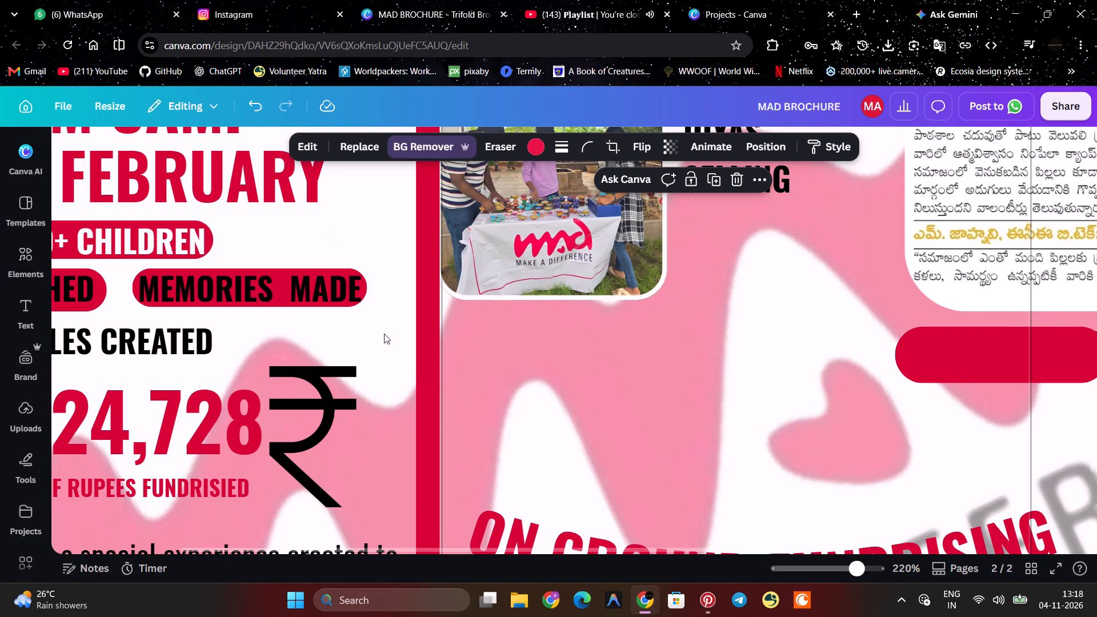
Move the spare red rounded box from beside "MADSTERS ON PAPER" onto the "SMILES CREATED" text in the Dream Camp section.
{"action": "left_click", "coordinate": [976, 344]}
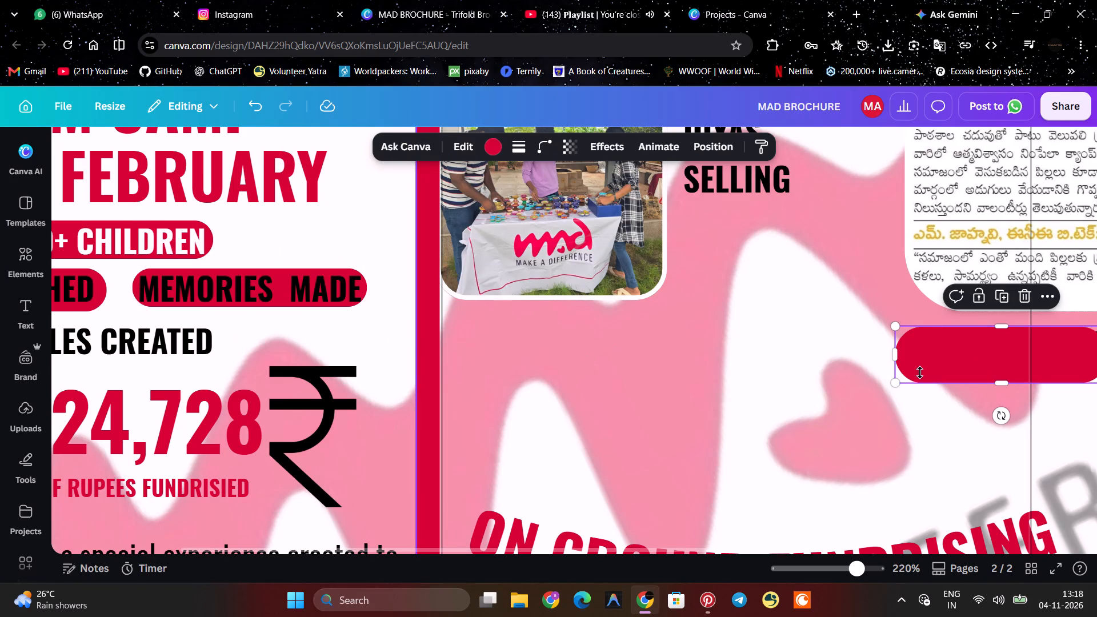
{"action": "left_click_drag", "start_coordinate": [987, 369], "coordinate": [217, 427]}
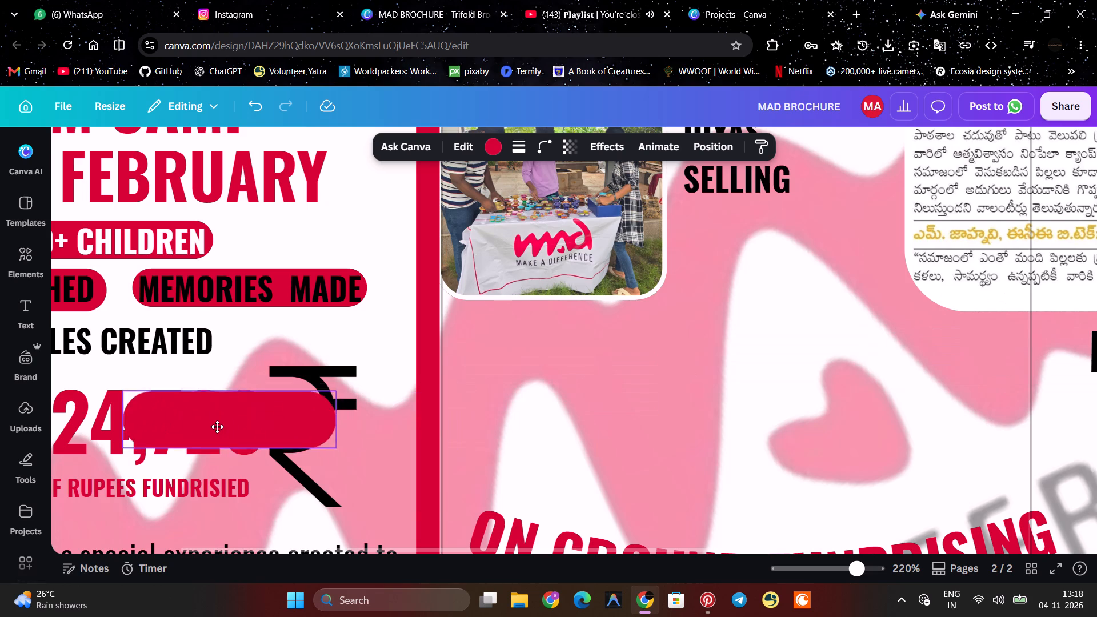
{"action": "left_click_drag", "start_coordinate": [217, 427], "coordinate": [229, 406]}
{"action": "scroll", "coordinate": [378, 428], "scroll_direction": "right", "scroll_amount": 3}
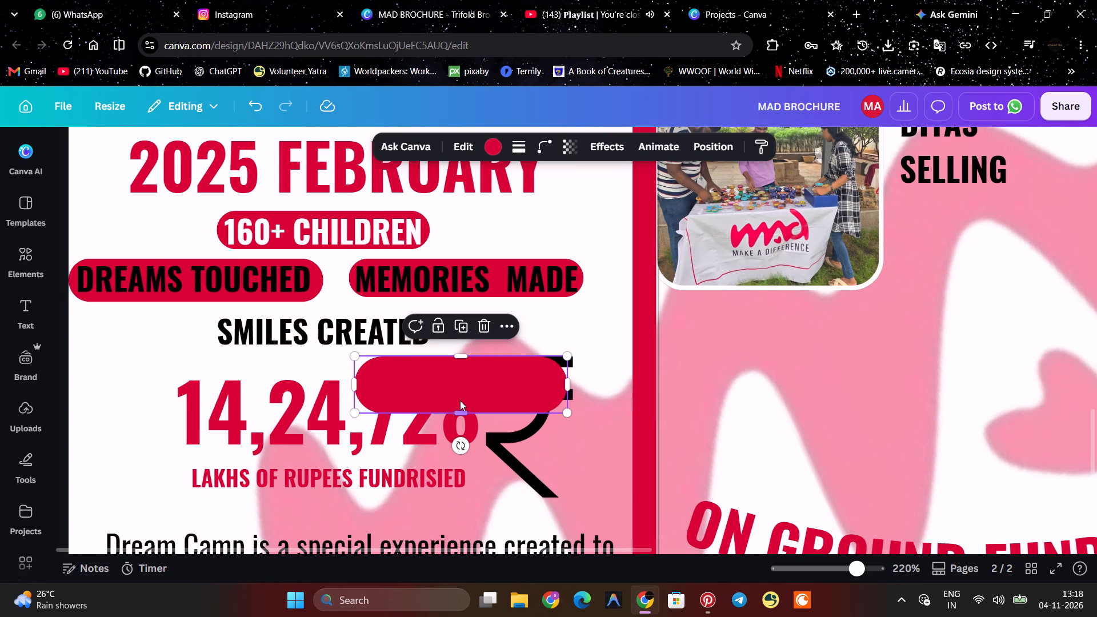
{"action": "left_click_drag", "start_coordinate": [459, 398], "coordinate": [317, 348]}
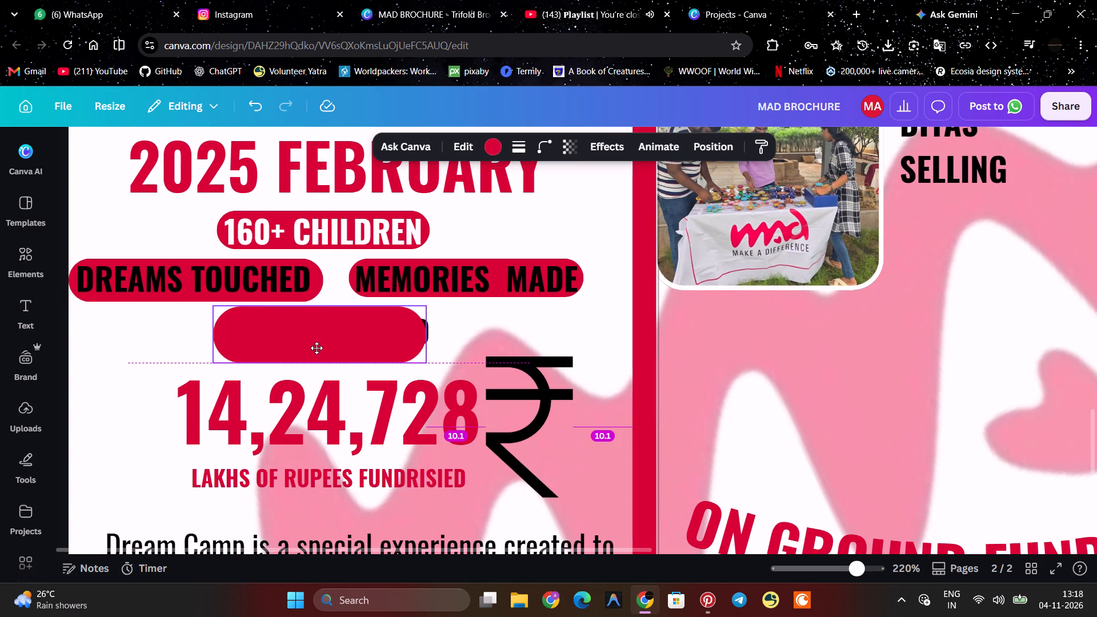
{"action": "left_click_drag", "start_coordinate": [317, 348], "coordinate": [318, 348]}
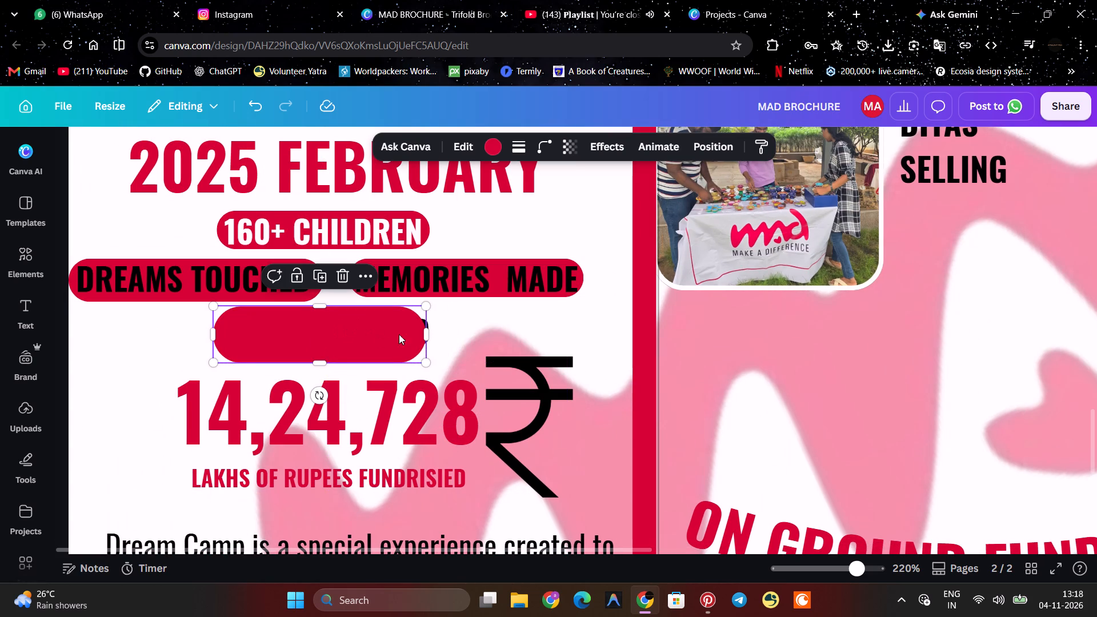
Widen the red box over "SMILES CREATED" to about 36.4 and reduce its height from both its upper and lower edges.
{"action": "left_click_drag", "start_coordinate": [427, 332], "coordinate": [434, 333]}
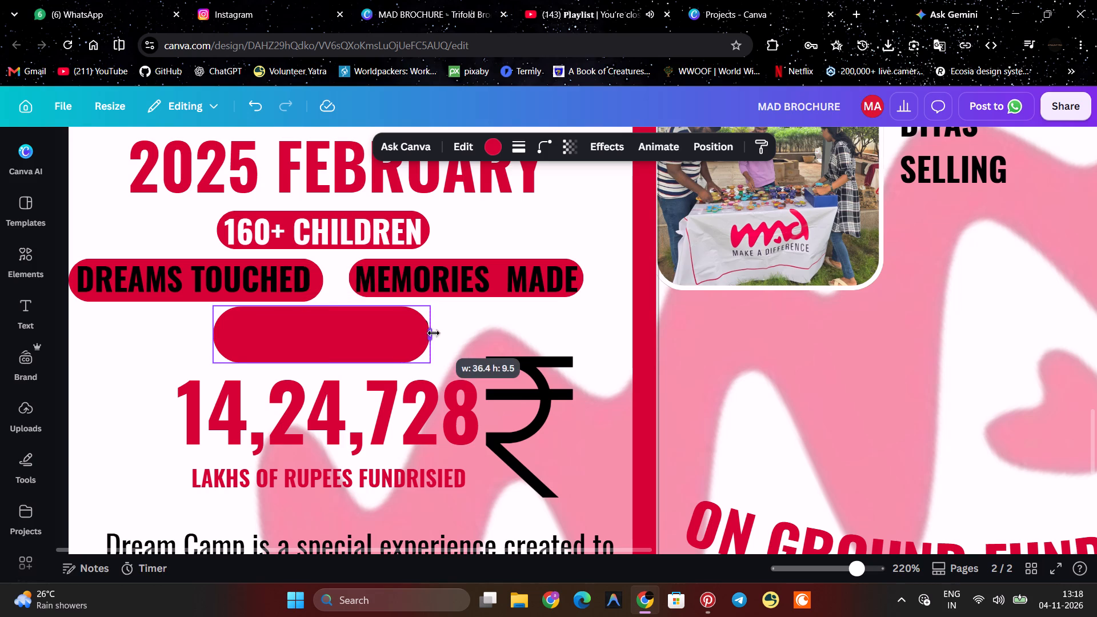
{"action": "left_click_drag", "start_coordinate": [434, 333], "coordinate": [434, 332]}
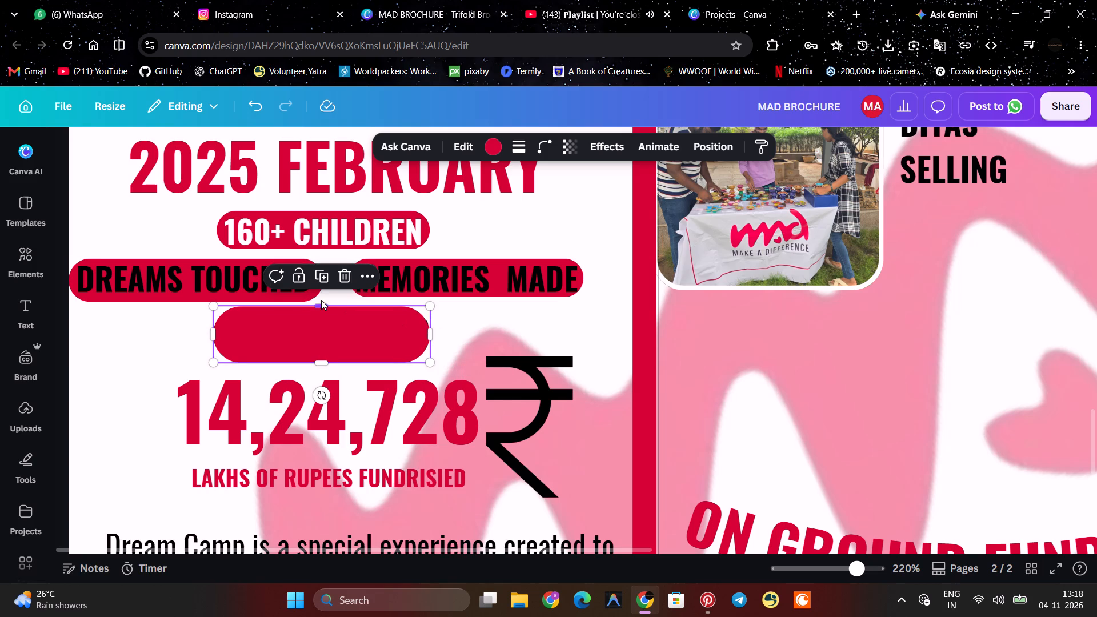
{"action": "left_click", "coordinate": [321, 303]}
{"action": "left_click_drag", "start_coordinate": [321, 303], "coordinate": [323, 312]}
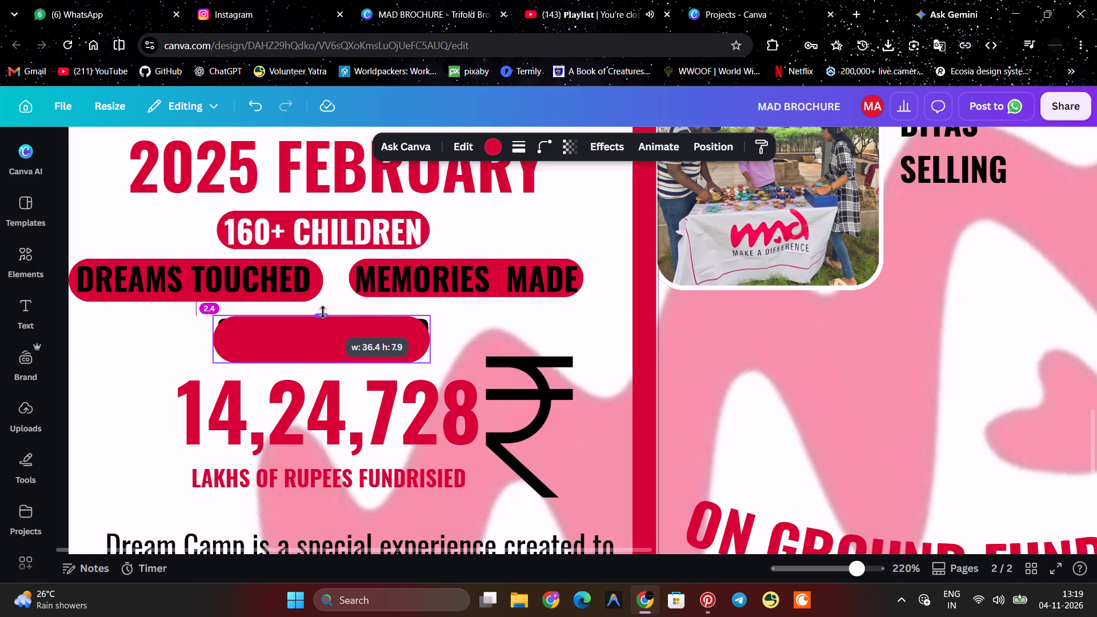
{"action": "left_click_drag", "start_coordinate": [323, 312], "coordinate": [324, 309]}
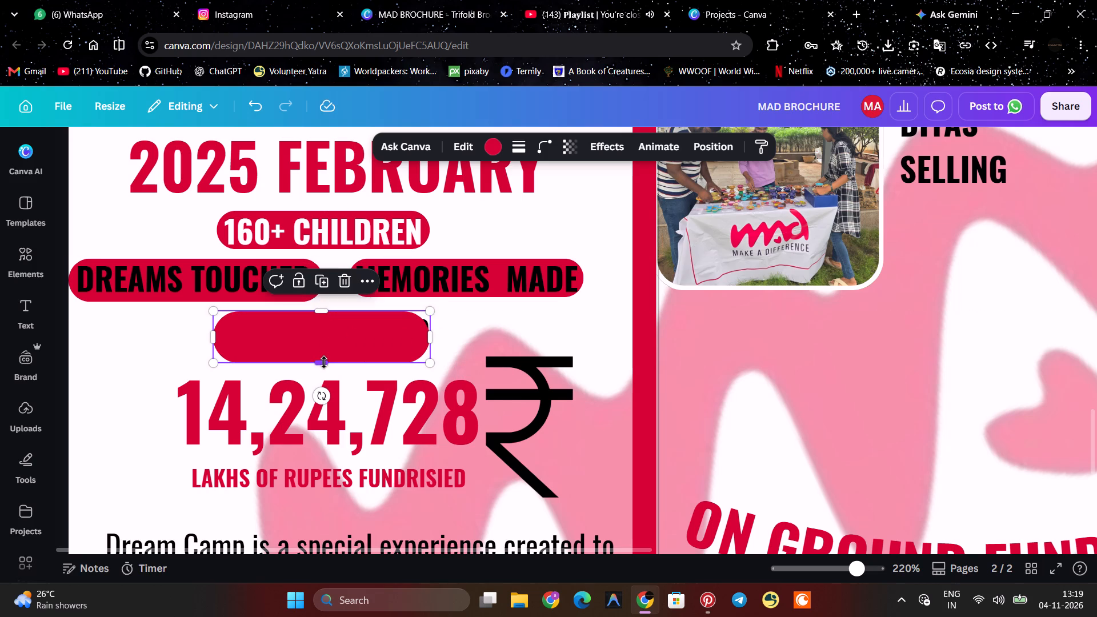
{"action": "left_click_drag", "start_coordinate": [324, 362], "coordinate": [325, 355]}
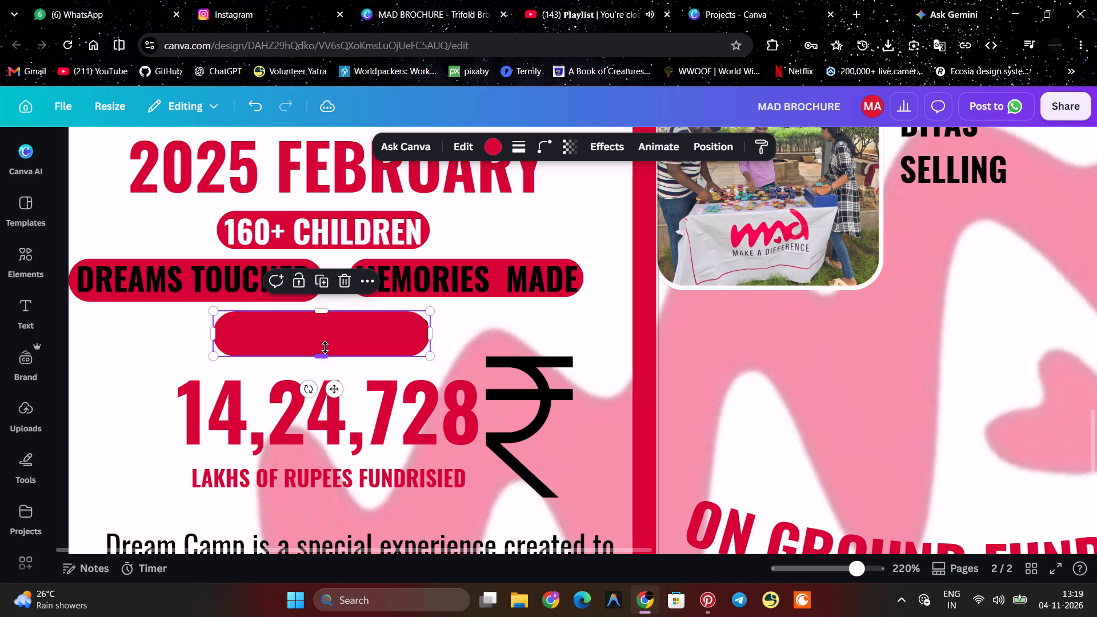
Send the red box over "SMILES CREATED" backward two layers so it sits behind the text.
{"action": "left_click", "coordinate": [366, 271]}
{"action": "left_click", "coordinate": [366, 271]}
{"action": "left_click", "coordinate": [366, 271]}
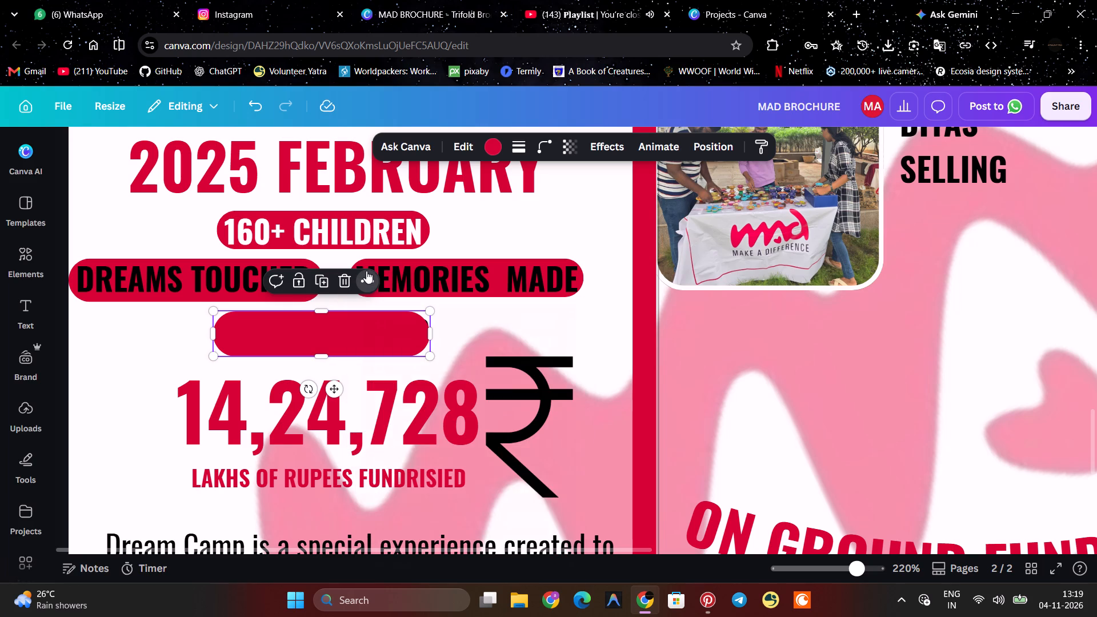
{"action": "left_click", "coordinate": [465, 447]}
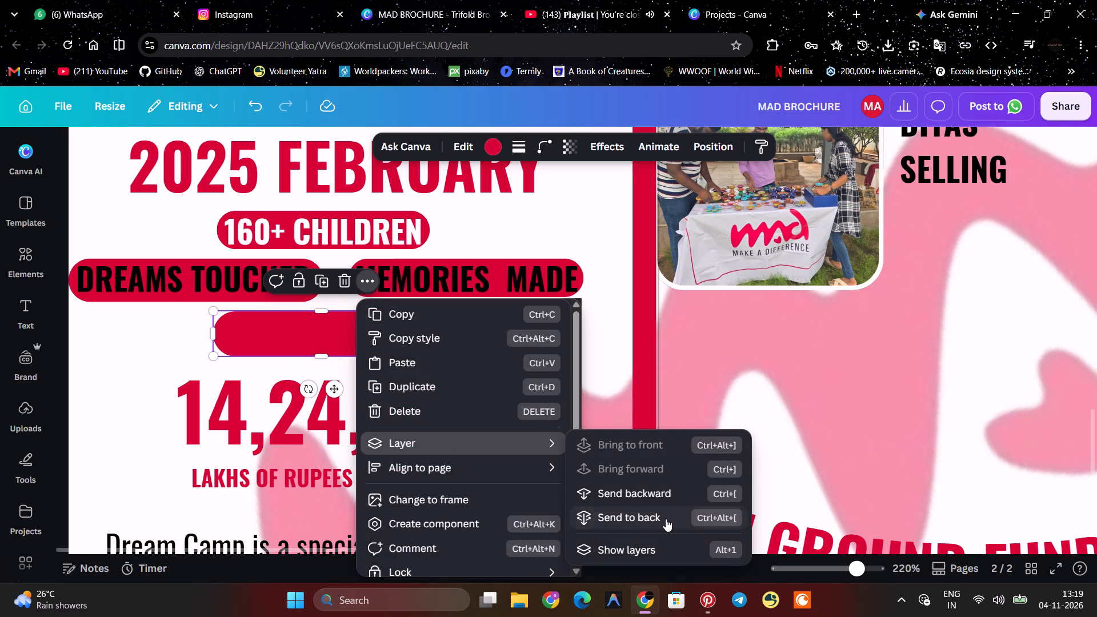
{"action": "left_click", "coordinate": [666, 503]}
{"action": "left_click", "coordinate": [666, 503]}
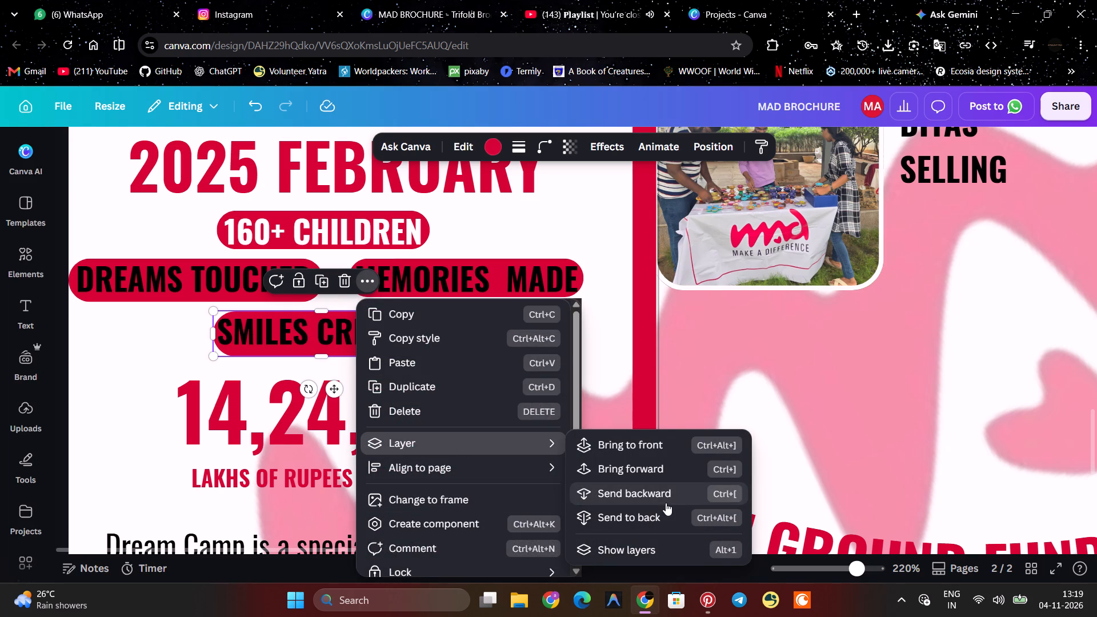
{"action": "left_click", "coordinate": [764, 351]}
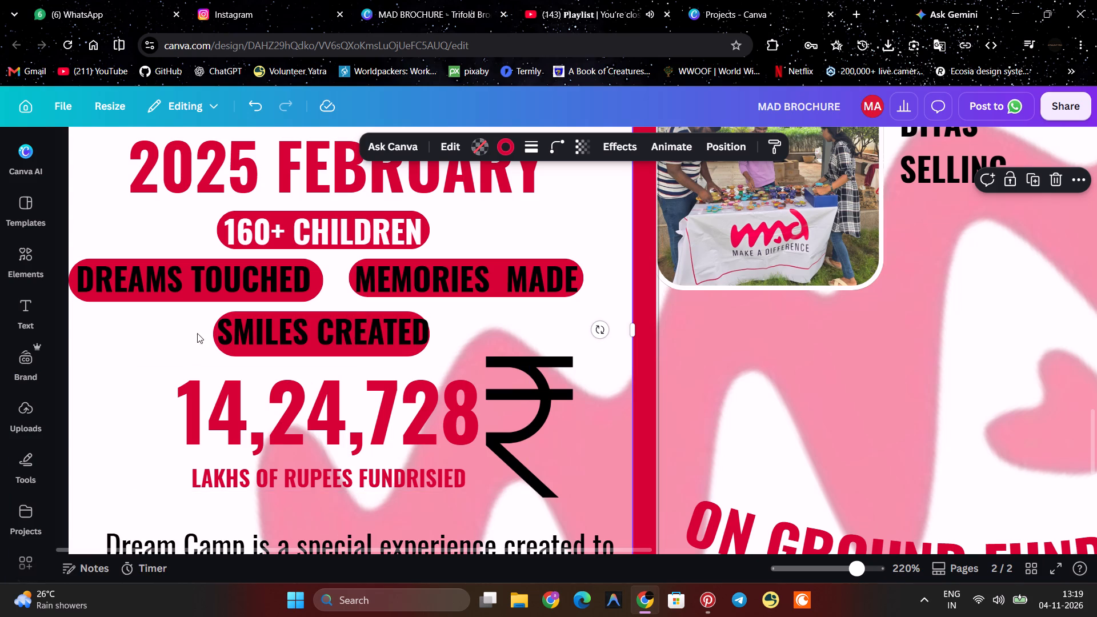
Trim the lower and upper edges of the "SMILES CREATED" red box so it fits closely around the text.
{"action": "left_click", "coordinate": [214, 334]}
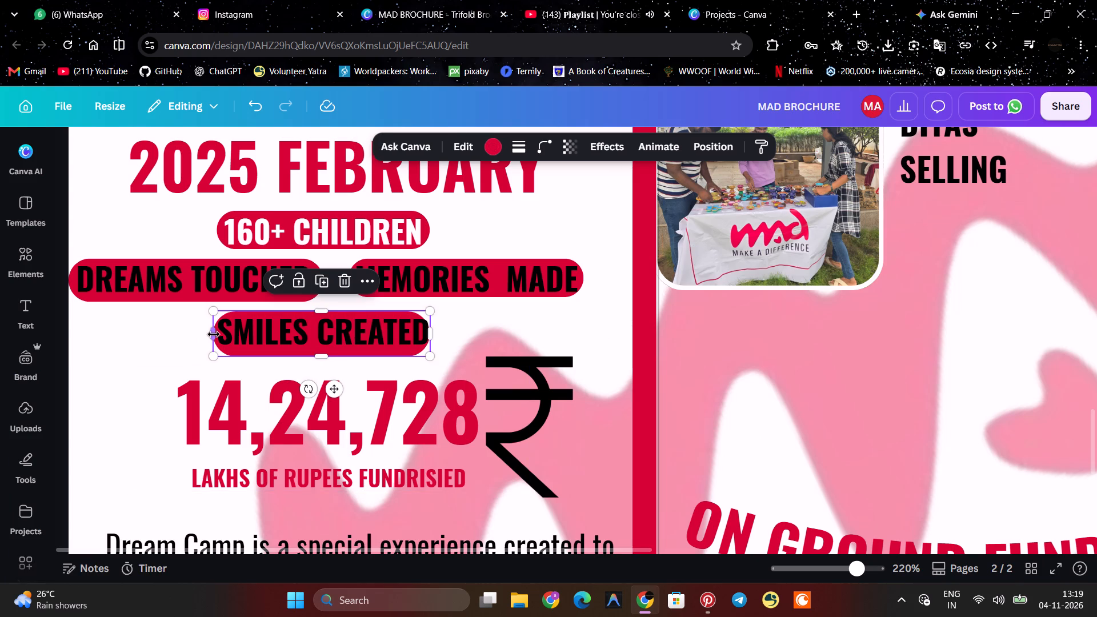
{"action": "left_click_drag", "start_coordinate": [321, 355], "coordinate": [321, 352]}
{"action": "left_click_drag", "start_coordinate": [321, 352], "coordinate": [321, 350]}
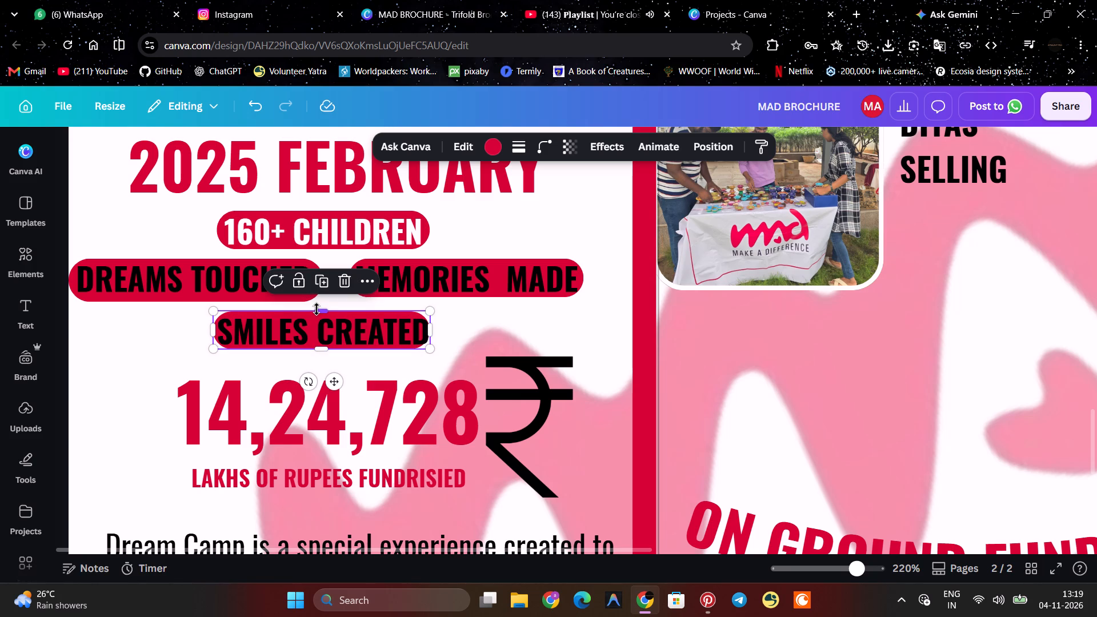
{"action": "left_click", "coordinate": [317, 310]}
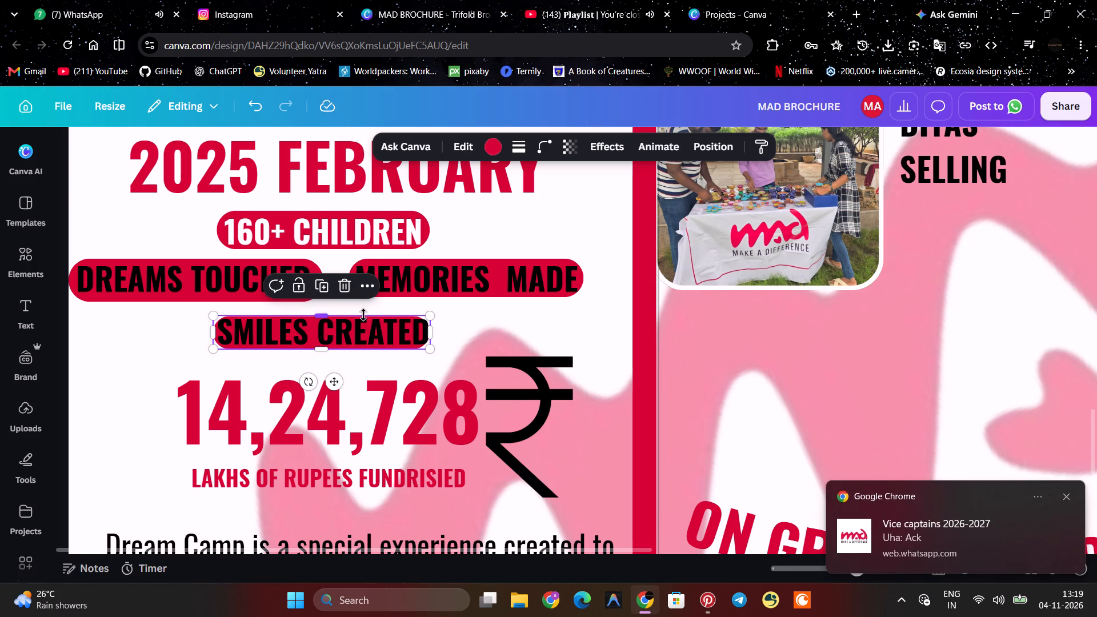
{"action": "left_click", "coordinate": [434, 330]}
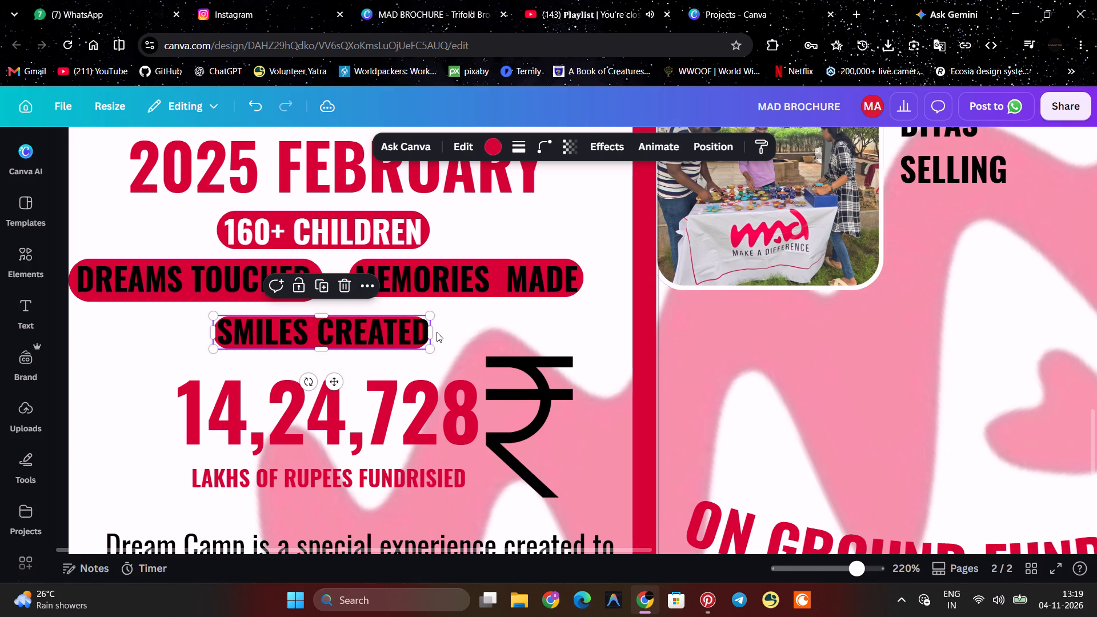
{"action": "left_click", "coordinate": [463, 326]}
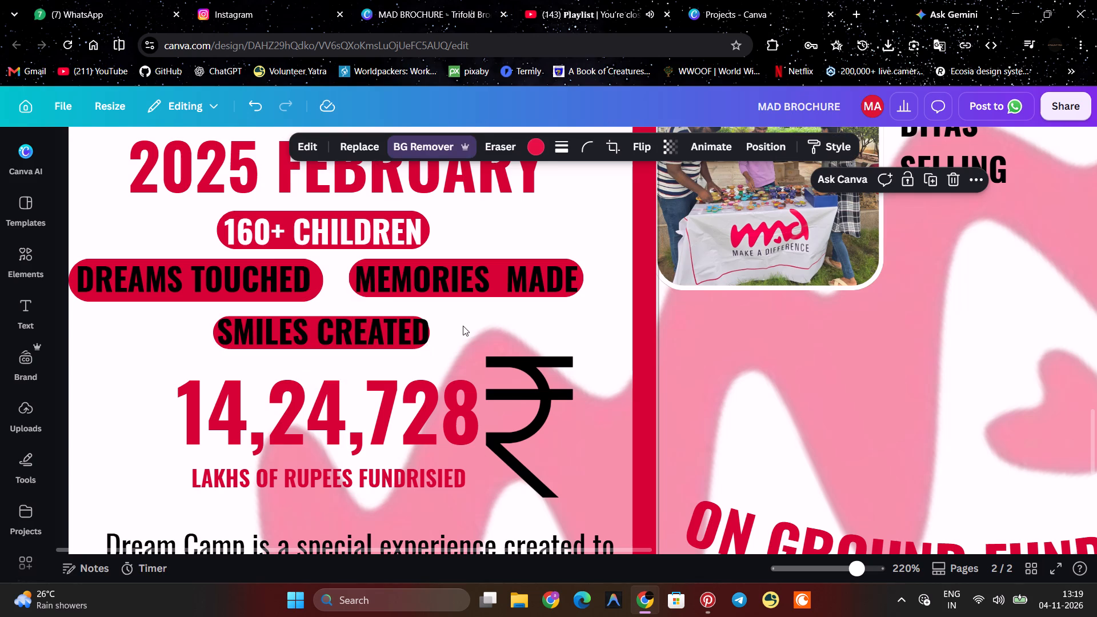
Move the large faded MAD logo in the page background down and towards the "MADSTERS ON PAPER" column.
{"action": "scroll", "coordinate": [463, 326], "scroll_direction": "down", "scroll_amount": 1}
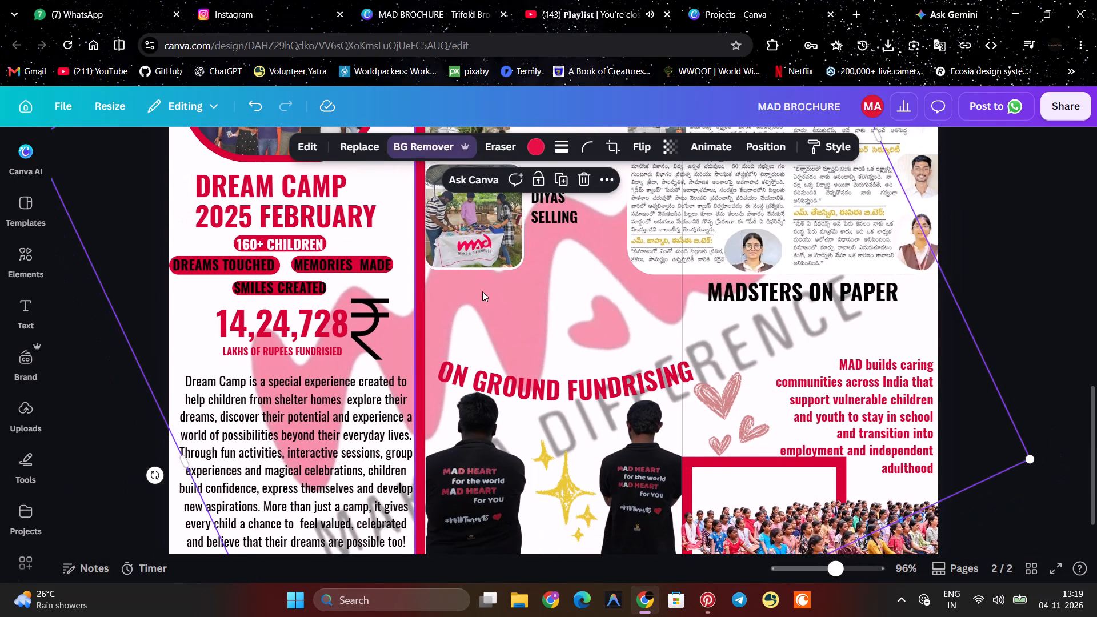
{"action": "scroll", "coordinate": [482, 291], "scroll_direction": "right", "scroll_amount": 1}
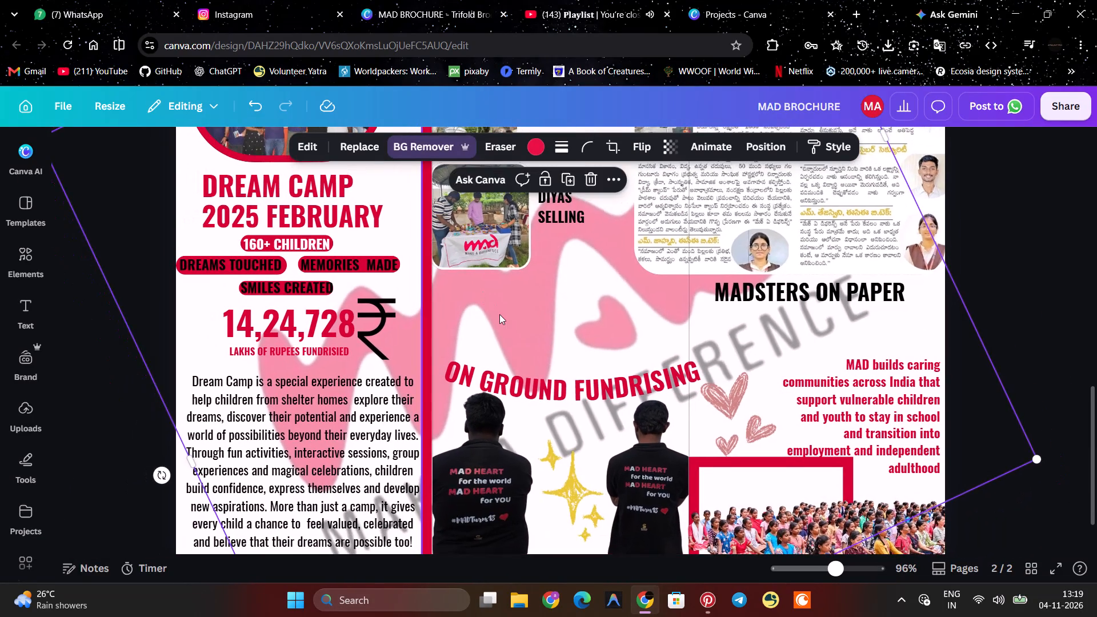
{"action": "left_click_drag", "start_coordinate": [499, 314], "coordinate": [532, 376]}
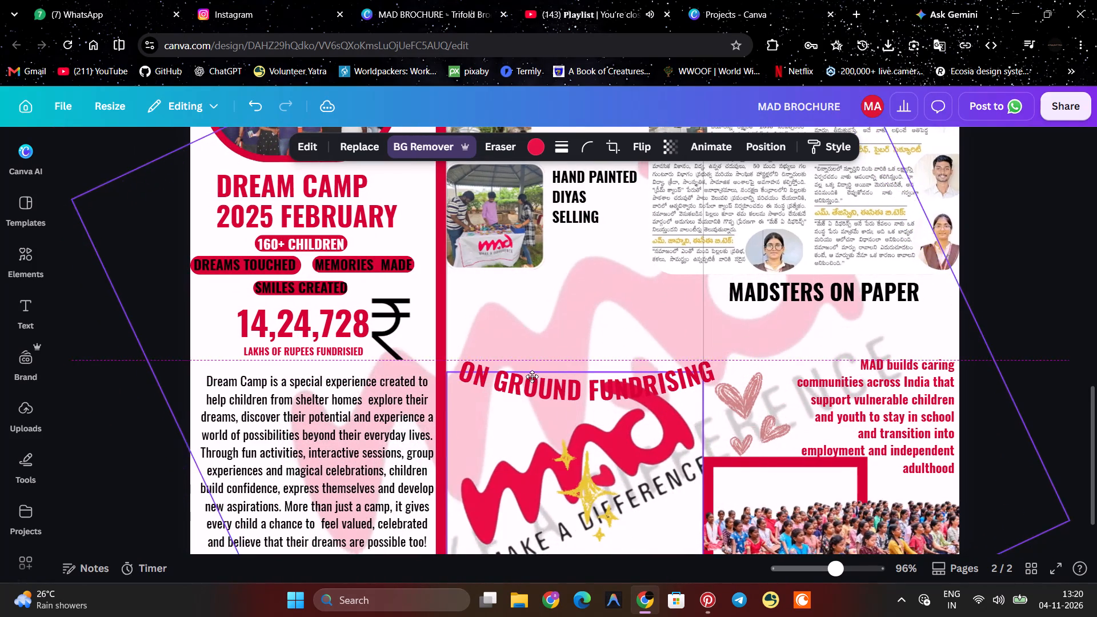
{"action": "left_click_drag", "start_coordinate": [532, 376], "coordinate": [550, 380]}
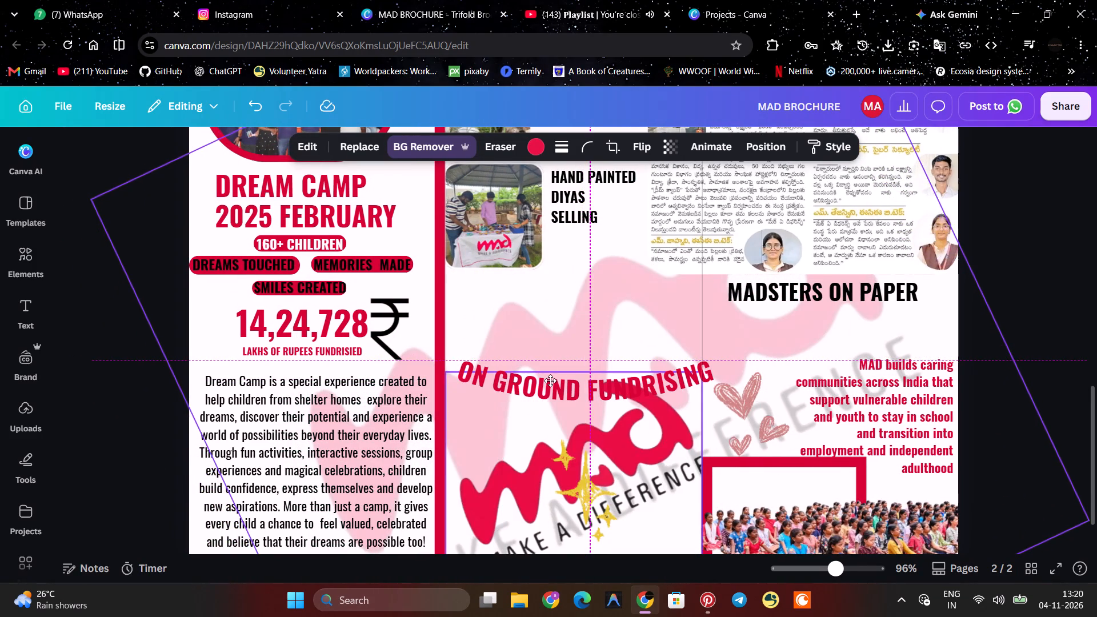
{"action": "left_click_drag", "start_coordinate": [550, 380], "coordinate": [545, 364]}
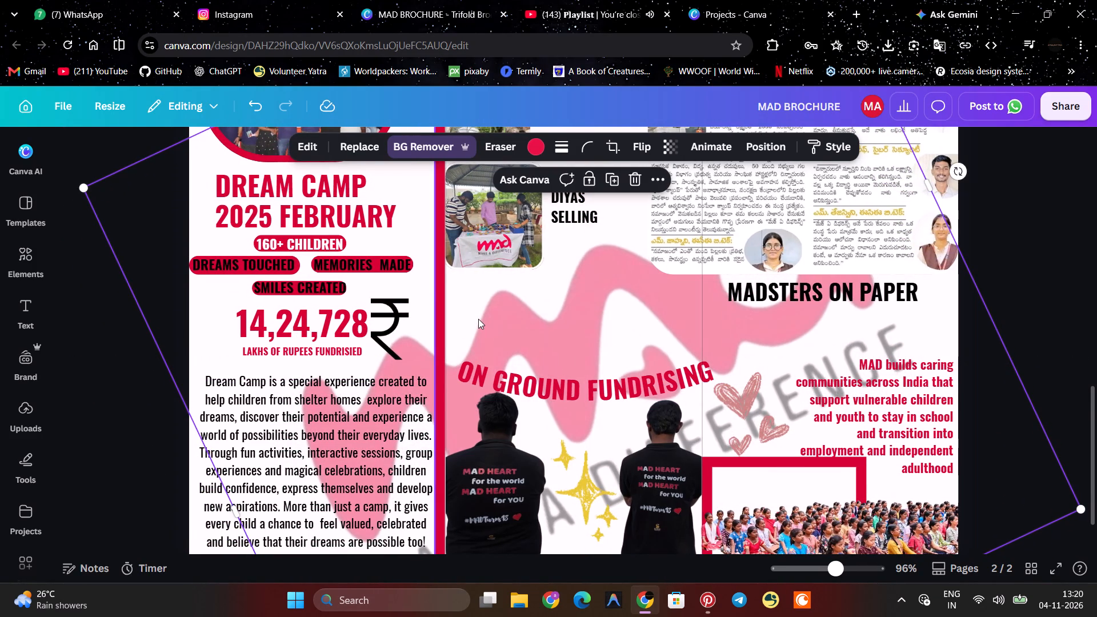
{"action": "left_click", "coordinate": [478, 319]}
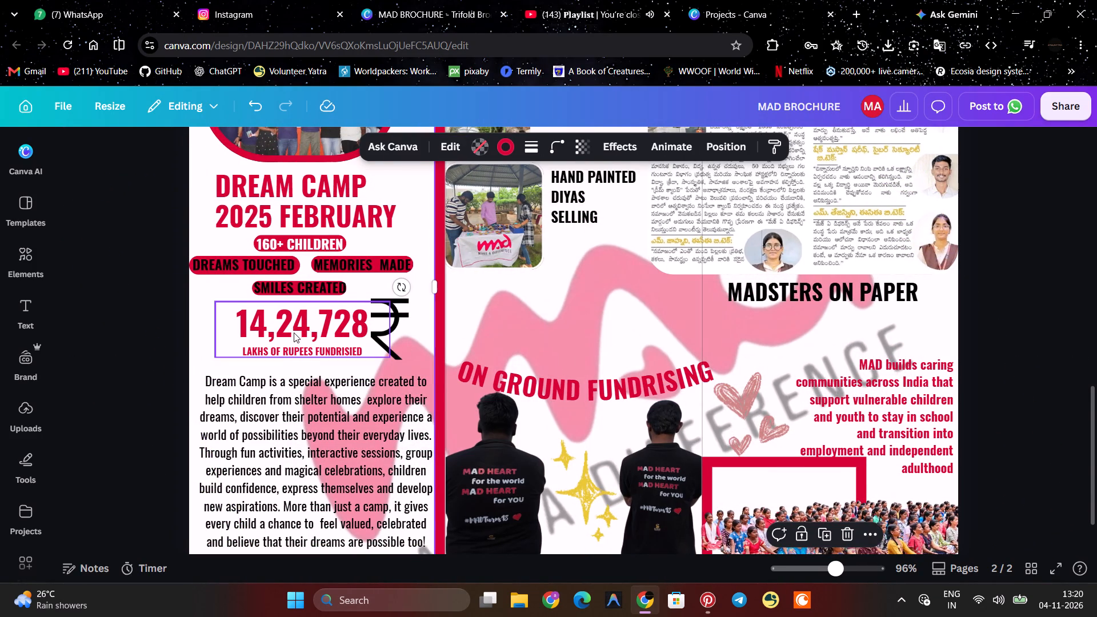
Duplicate the red box behind "DREAMS TOUCHED" and place the copy over the start of the "14,24,728" figure.
{"action": "left_click", "coordinate": [210, 275]}
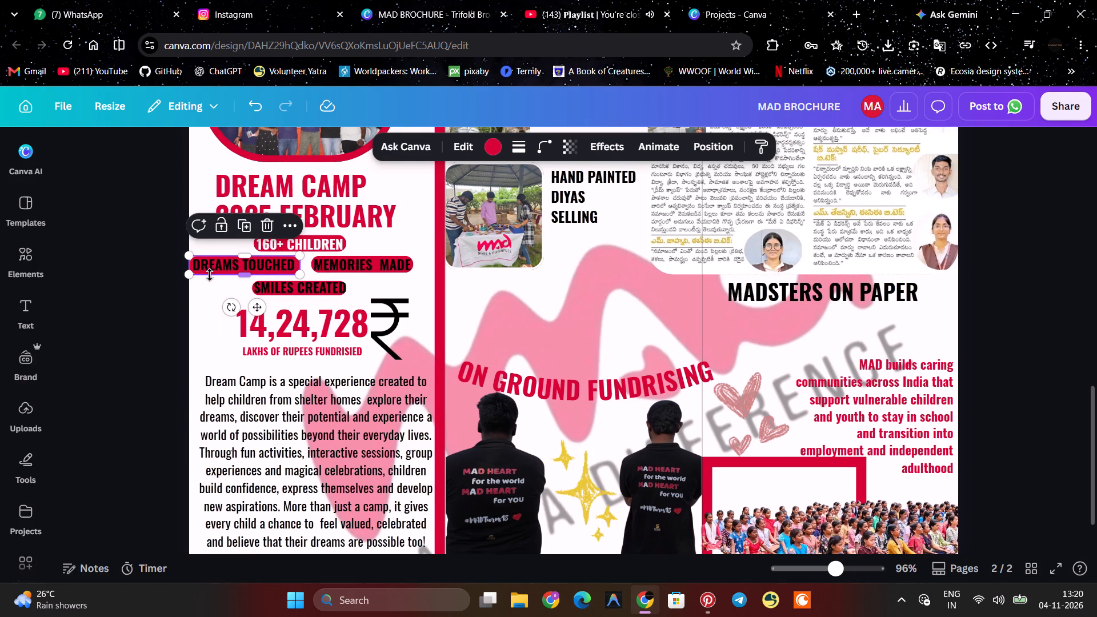
{"action": "left_click", "coordinate": [243, 225]}
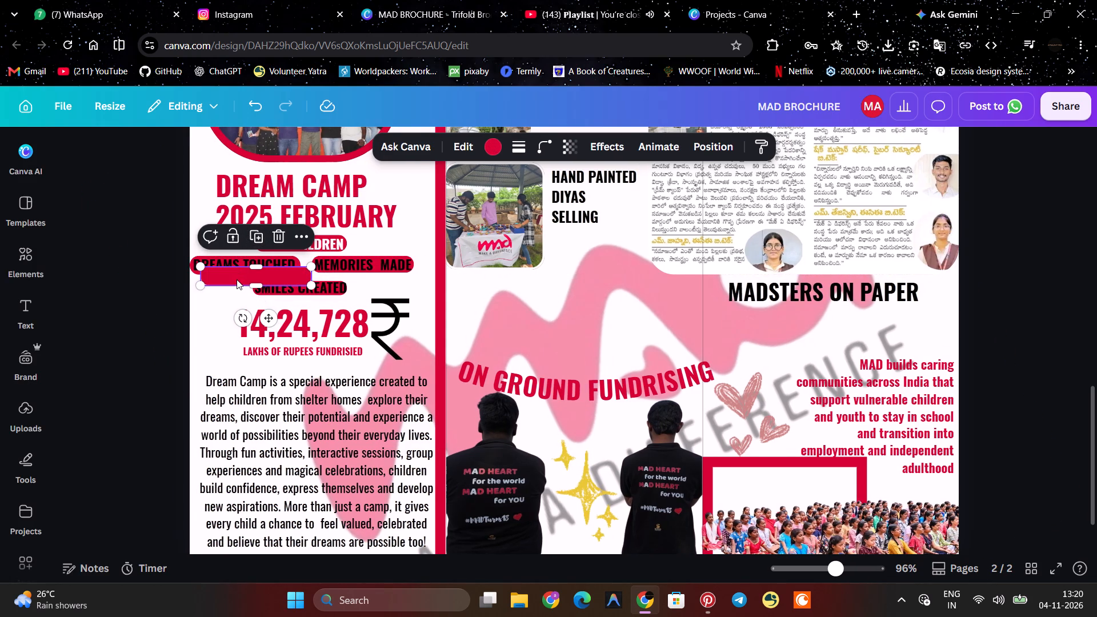
{"action": "left_click_drag", "start_coordinate": [240, 273], "coordinate": [274, 312]}
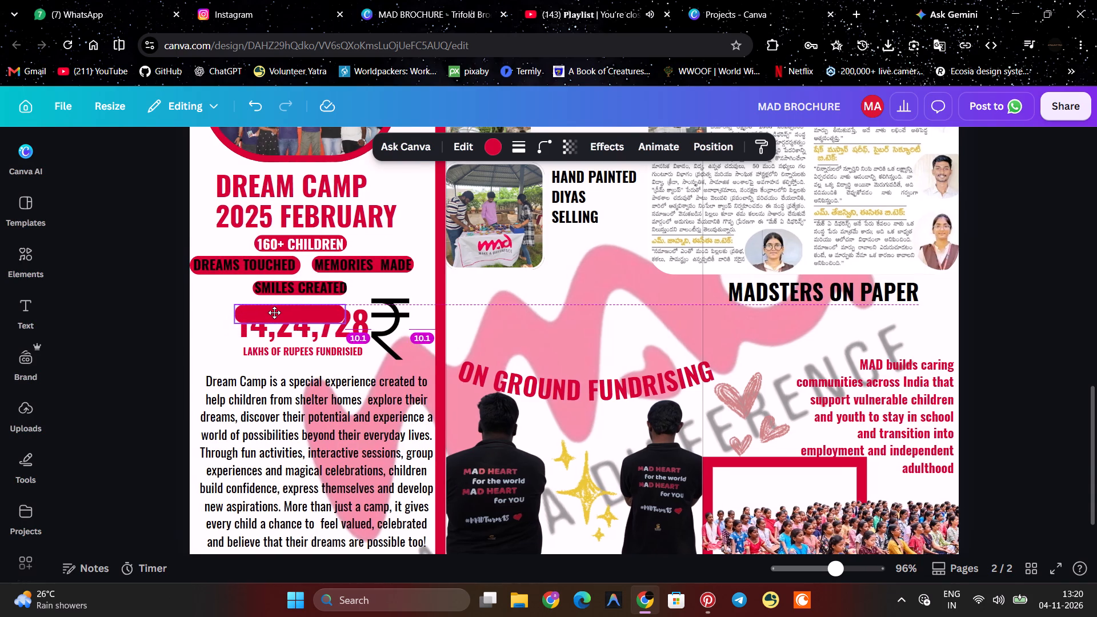
{"action": "left_click_drag", "start_coordinate": [274, 312], "coordinate": [275, 313]}
Increase the copied red box's height and width until it covers the whole "14,24,728" figure.
{"action": "left_click_drag", "start_coordinate": [290, 322], "coordinate": [294, 340]}
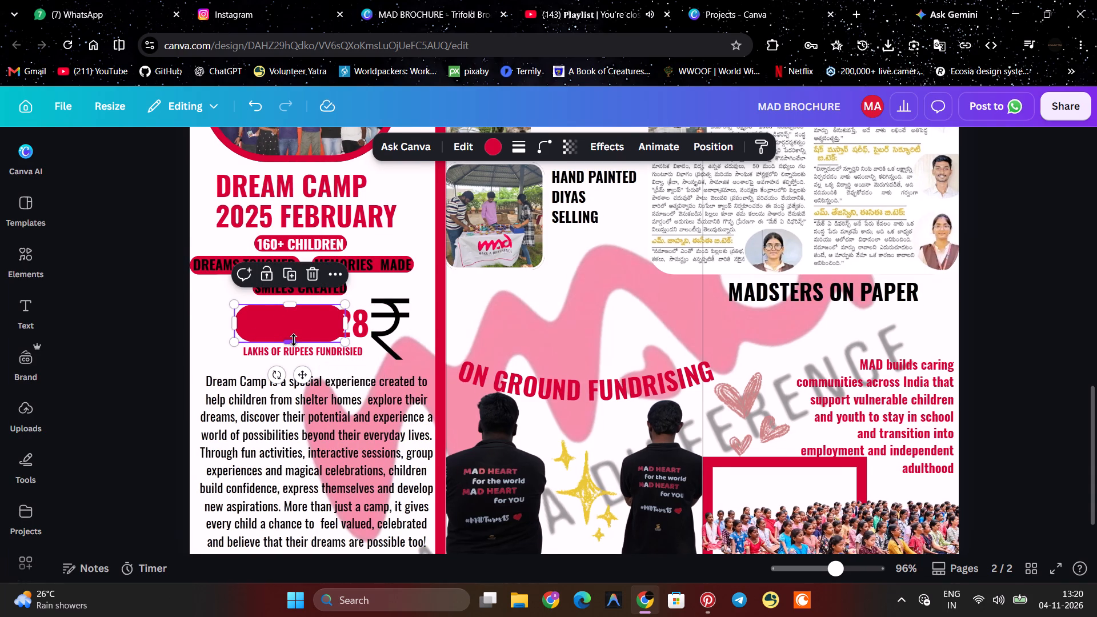
{"action": "left_click_drag", "start_coordinate": [343, 326], "coordinate": [363, 326]}
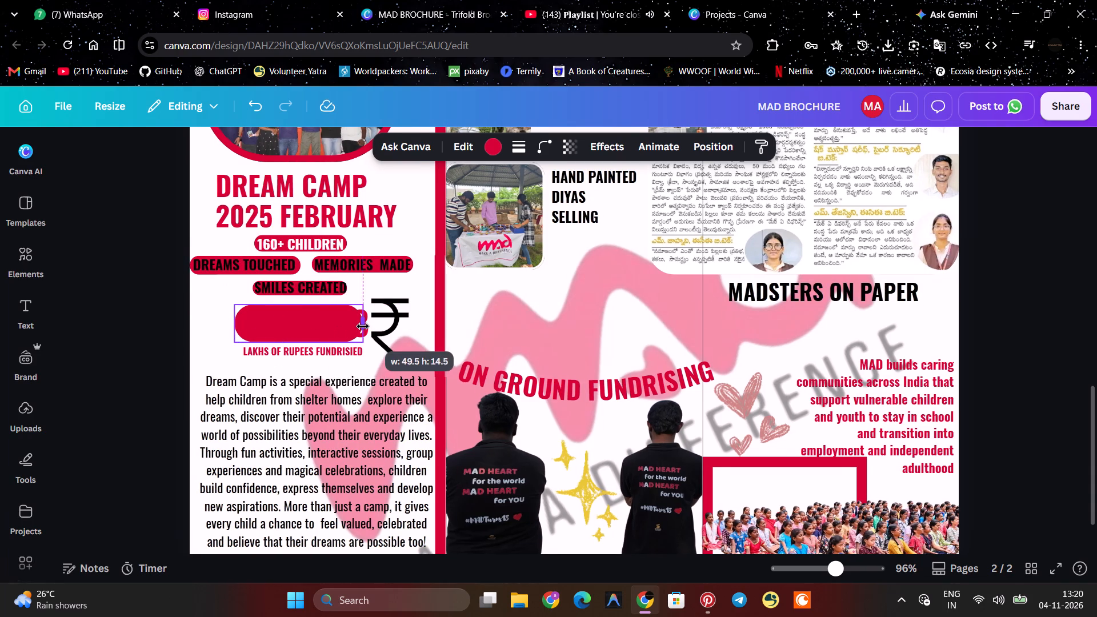
{"action": "left_click_drag", "start_coordinate": [363, 326], "coordinate": [370, 328]}
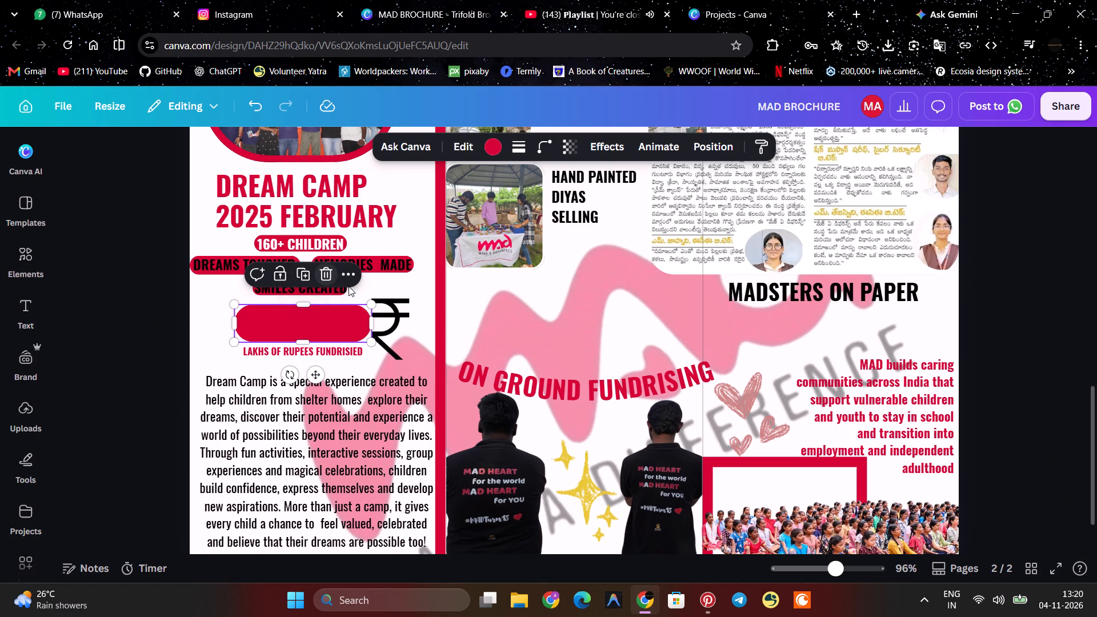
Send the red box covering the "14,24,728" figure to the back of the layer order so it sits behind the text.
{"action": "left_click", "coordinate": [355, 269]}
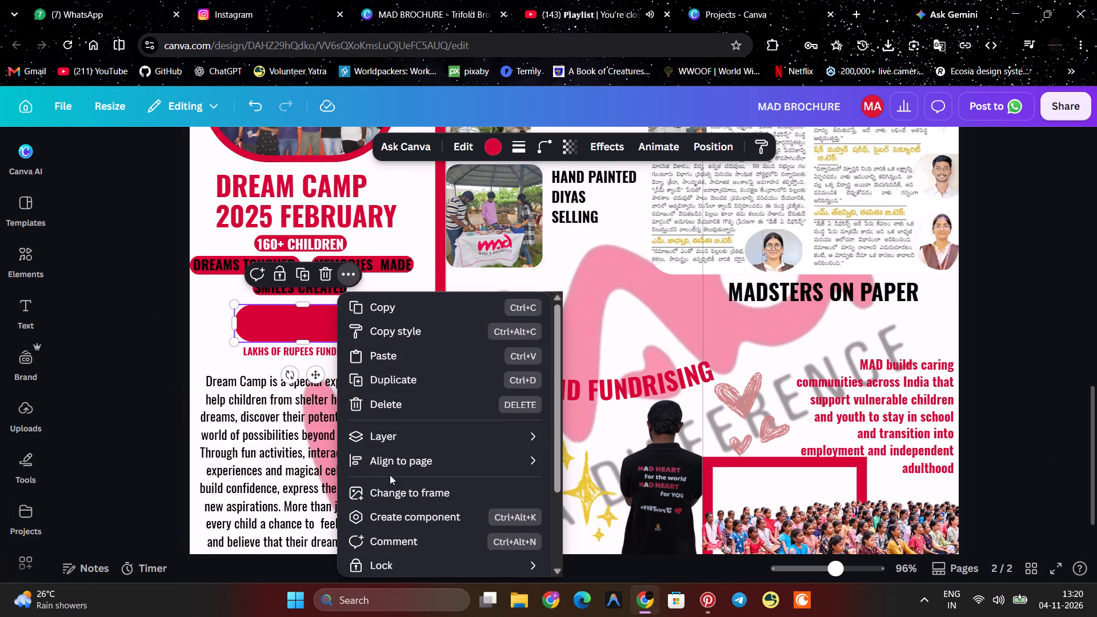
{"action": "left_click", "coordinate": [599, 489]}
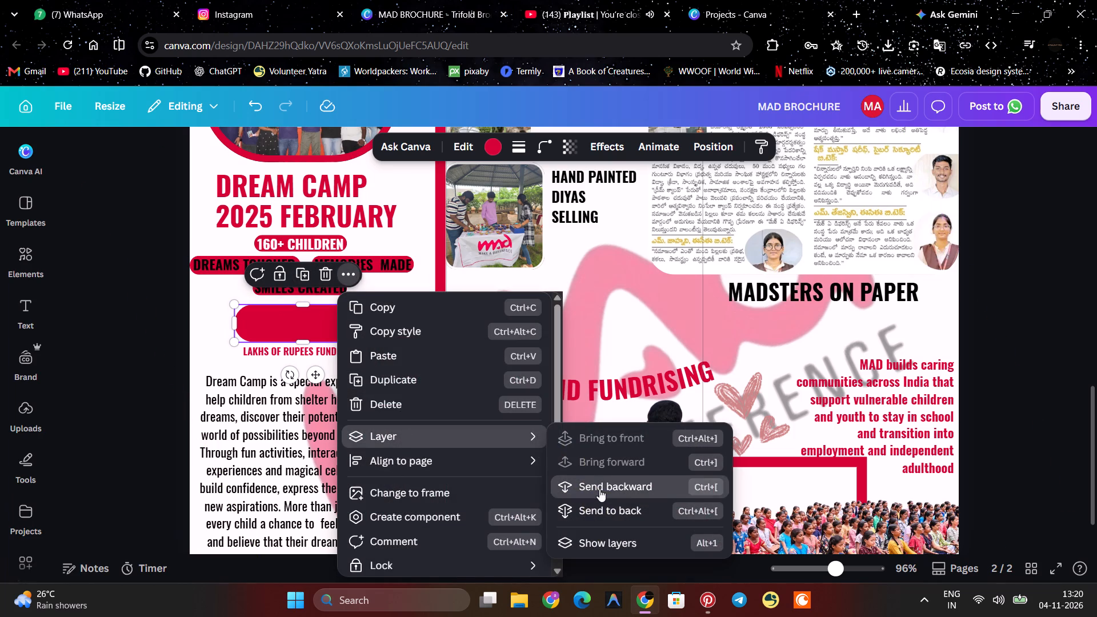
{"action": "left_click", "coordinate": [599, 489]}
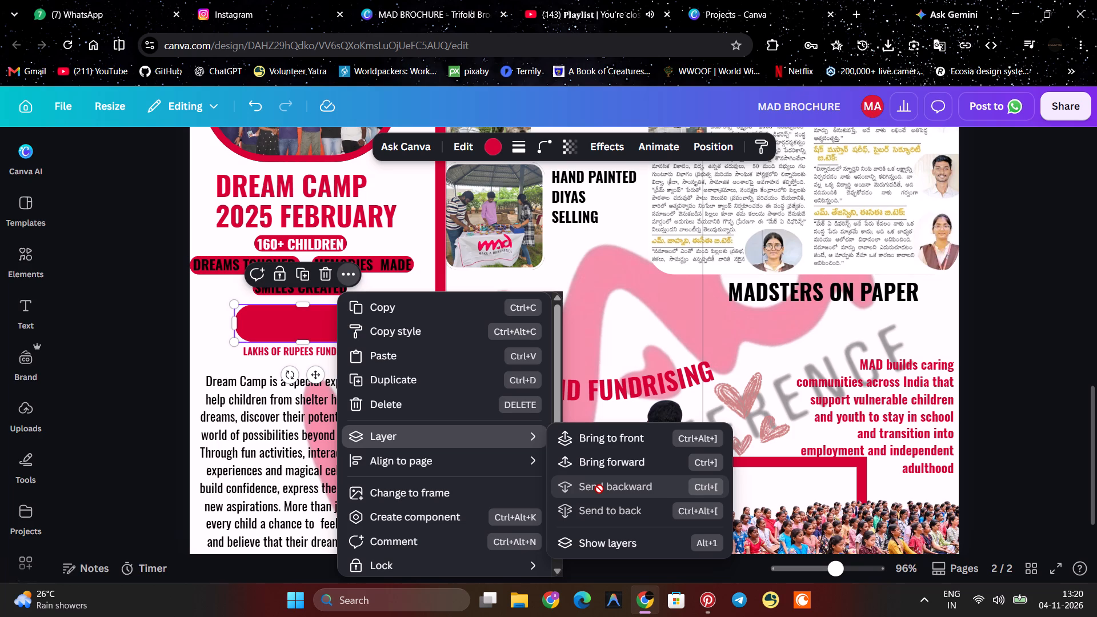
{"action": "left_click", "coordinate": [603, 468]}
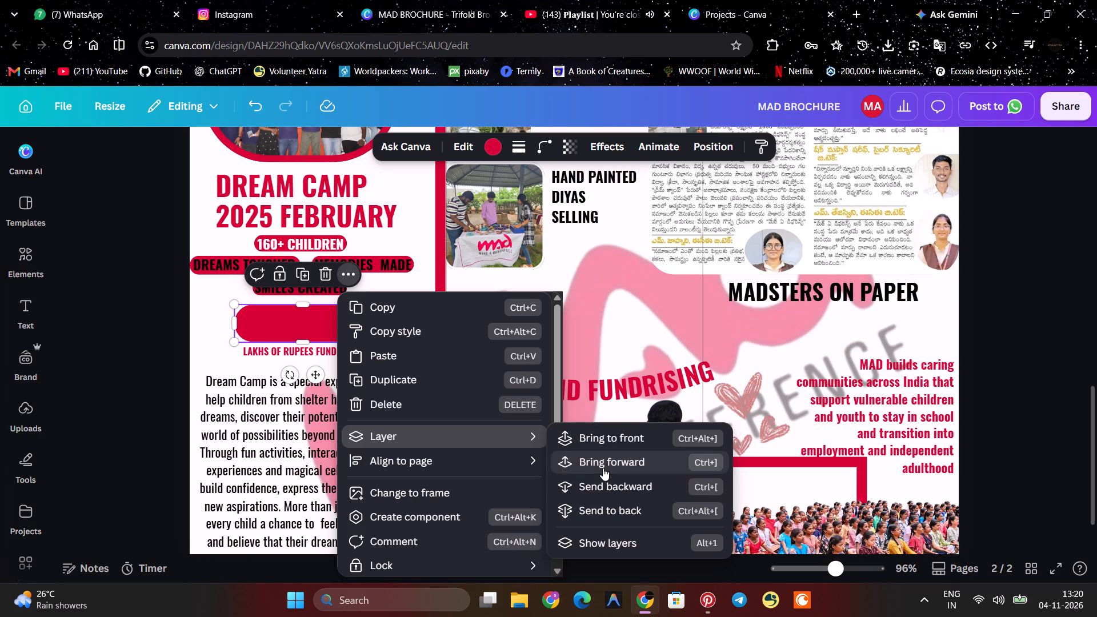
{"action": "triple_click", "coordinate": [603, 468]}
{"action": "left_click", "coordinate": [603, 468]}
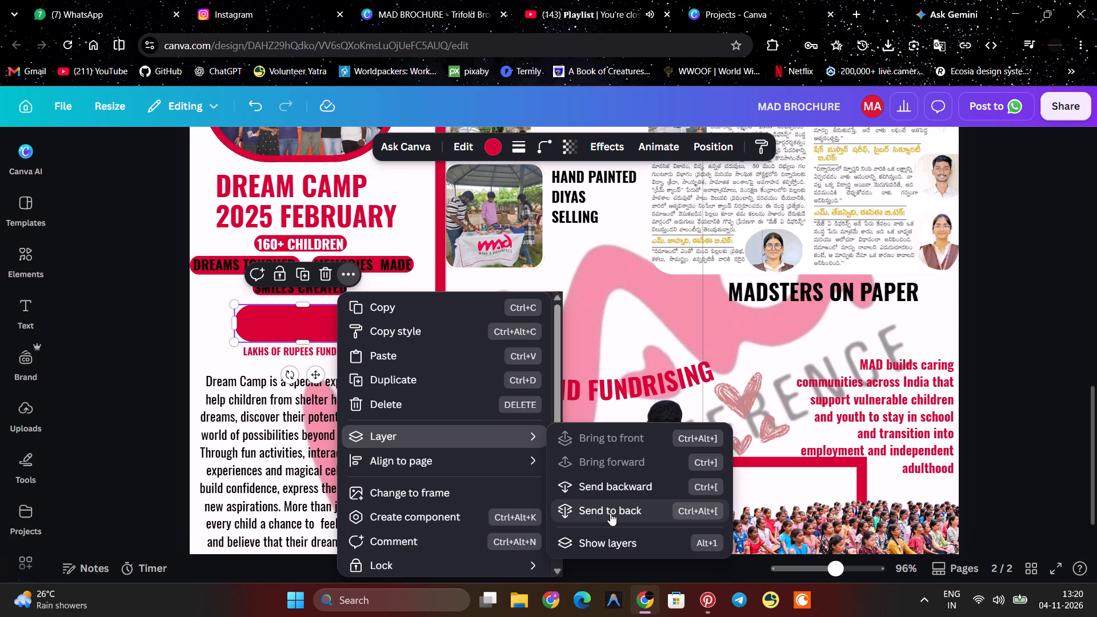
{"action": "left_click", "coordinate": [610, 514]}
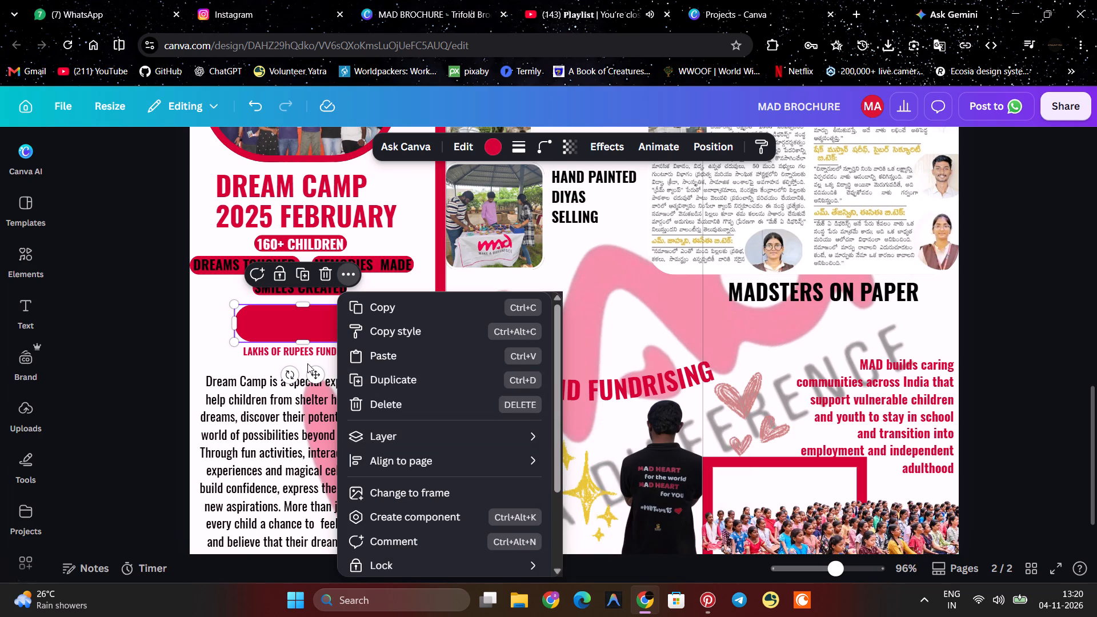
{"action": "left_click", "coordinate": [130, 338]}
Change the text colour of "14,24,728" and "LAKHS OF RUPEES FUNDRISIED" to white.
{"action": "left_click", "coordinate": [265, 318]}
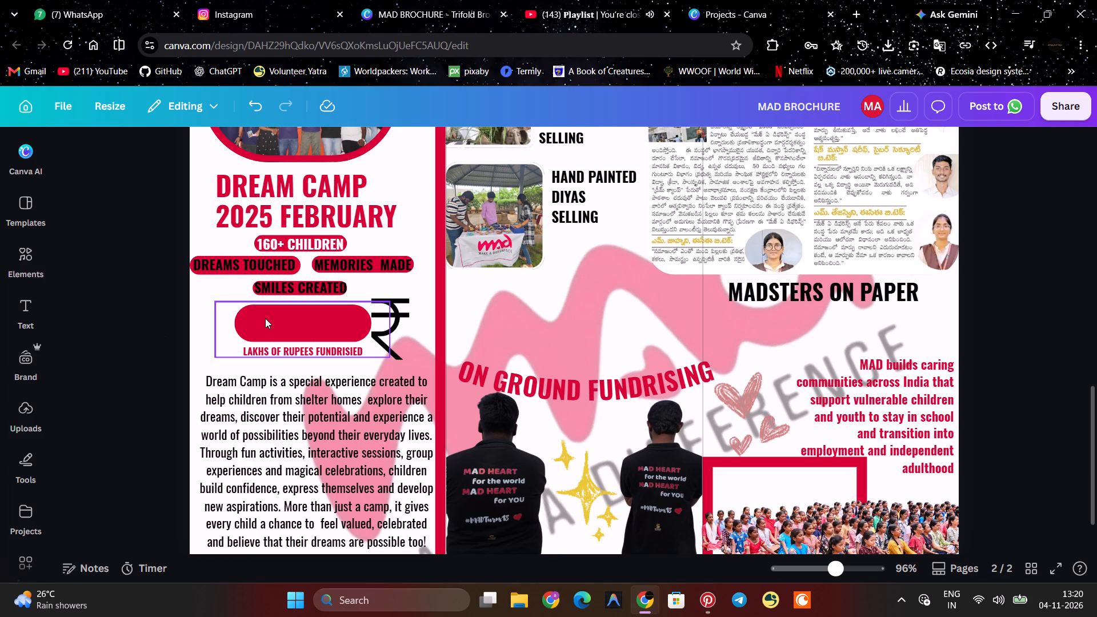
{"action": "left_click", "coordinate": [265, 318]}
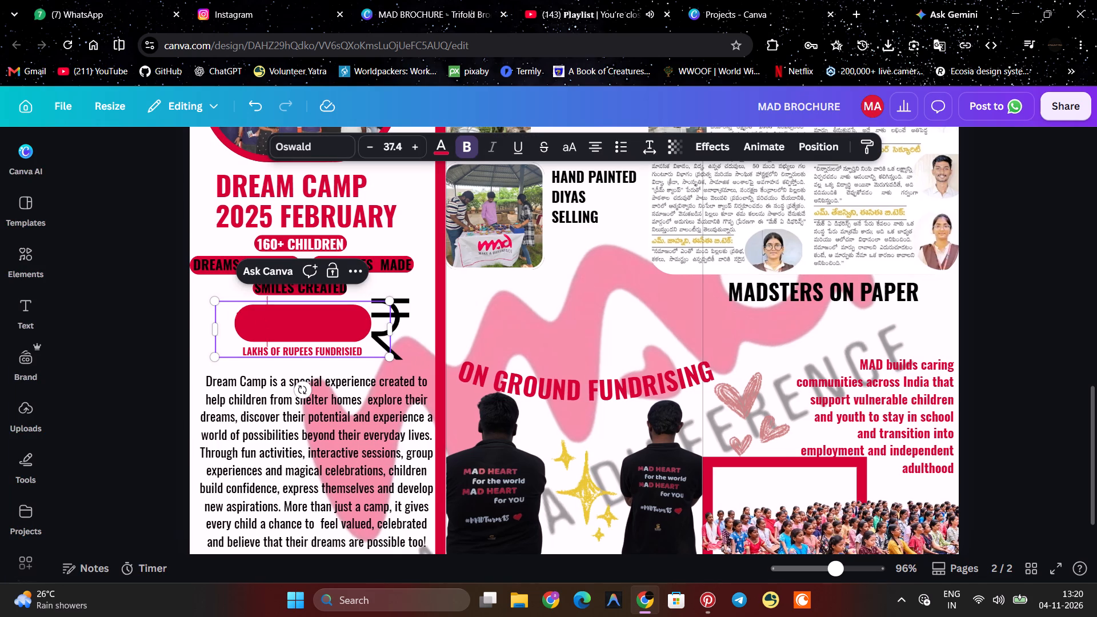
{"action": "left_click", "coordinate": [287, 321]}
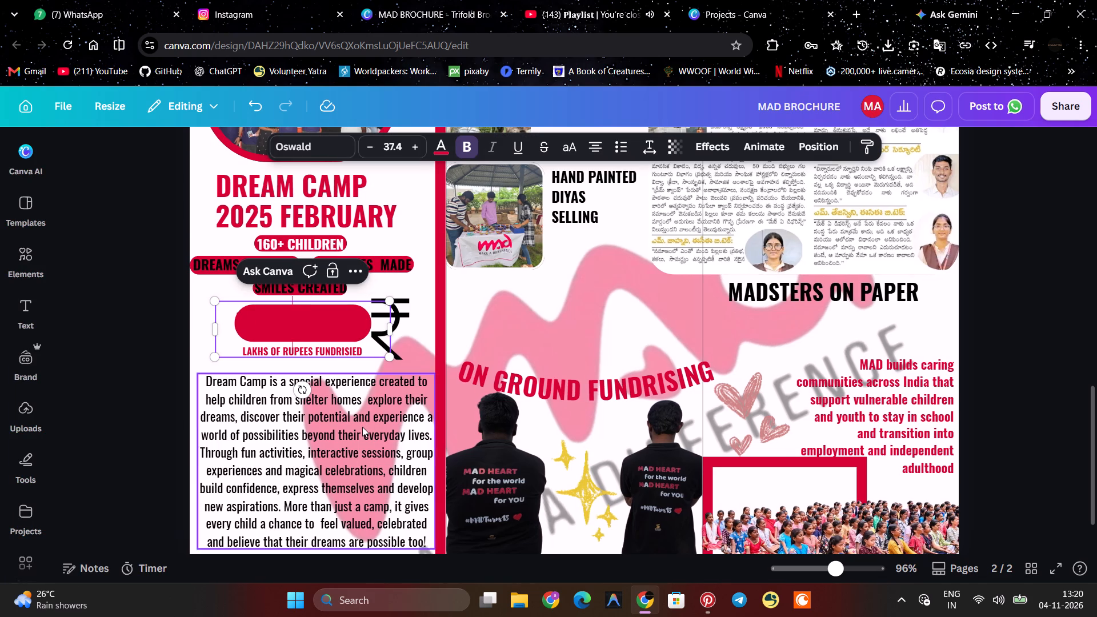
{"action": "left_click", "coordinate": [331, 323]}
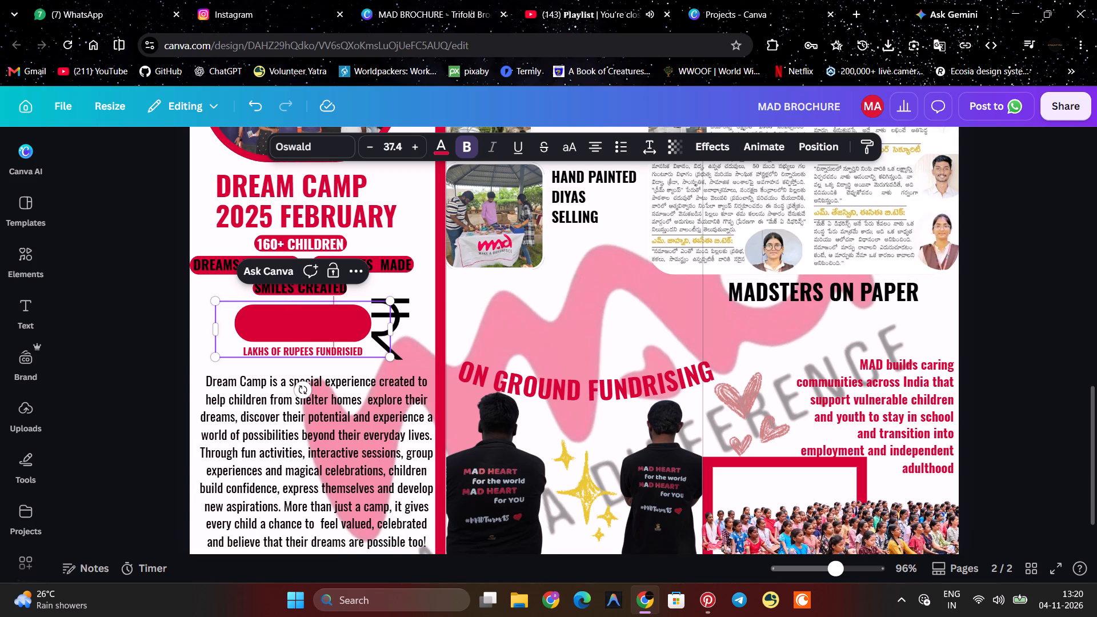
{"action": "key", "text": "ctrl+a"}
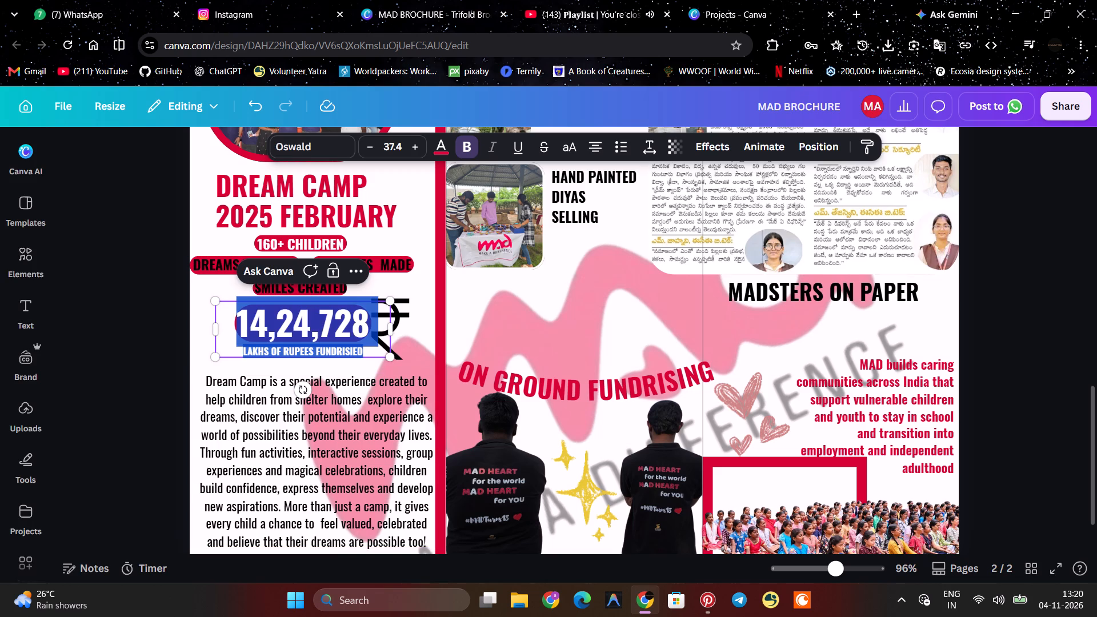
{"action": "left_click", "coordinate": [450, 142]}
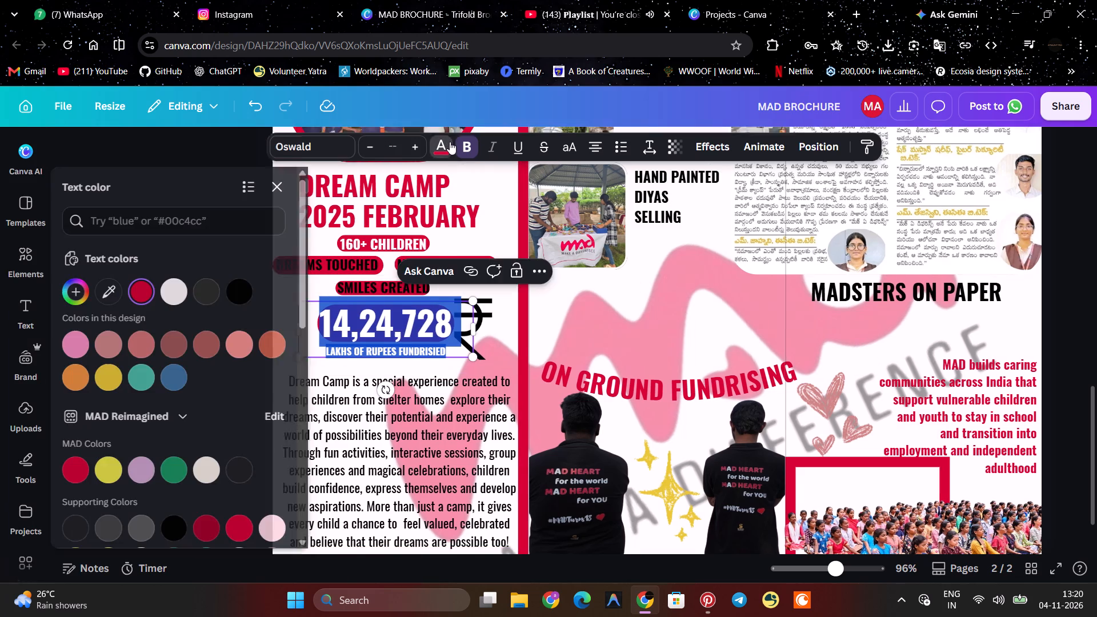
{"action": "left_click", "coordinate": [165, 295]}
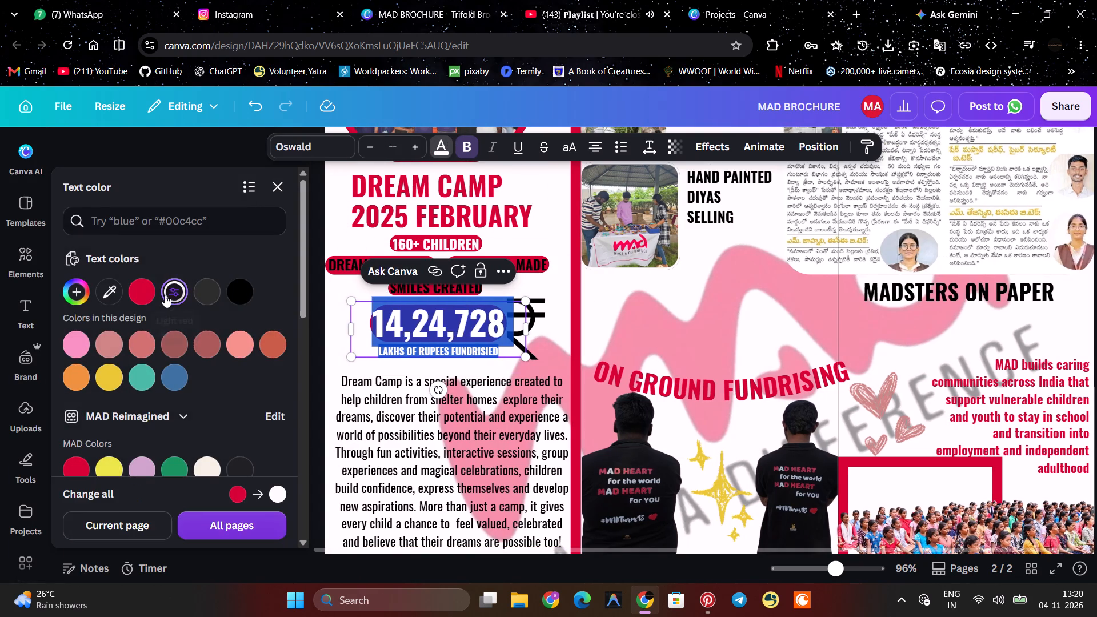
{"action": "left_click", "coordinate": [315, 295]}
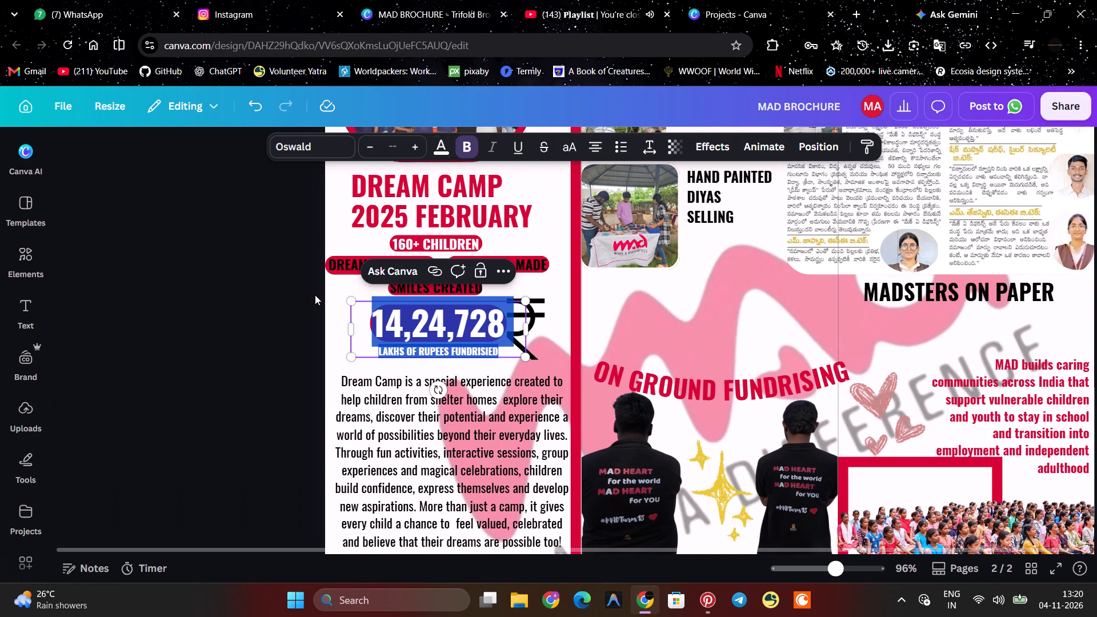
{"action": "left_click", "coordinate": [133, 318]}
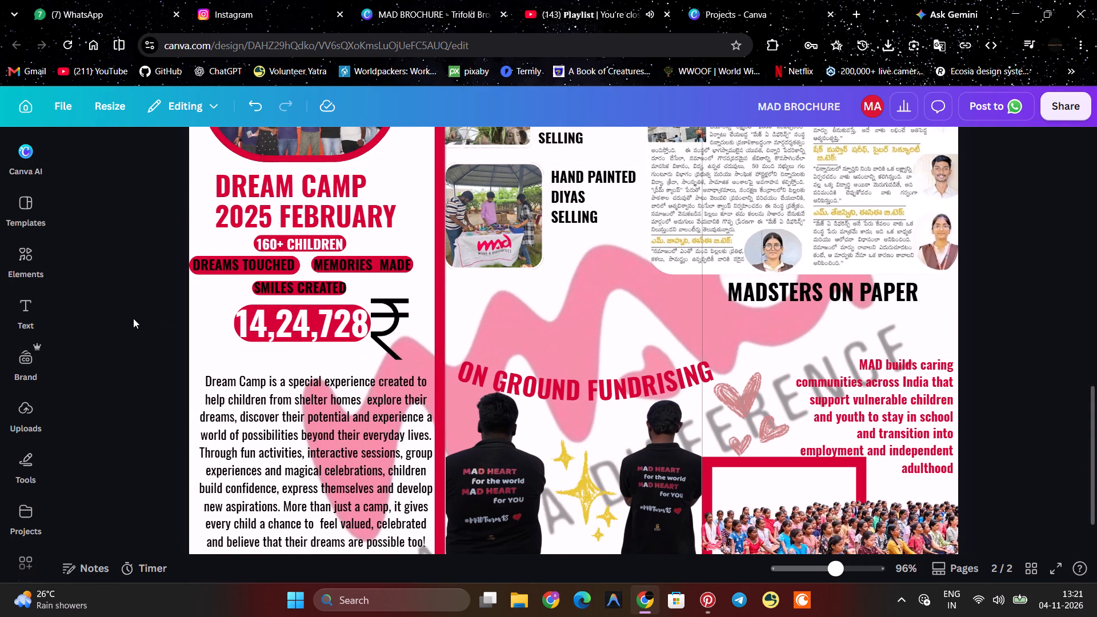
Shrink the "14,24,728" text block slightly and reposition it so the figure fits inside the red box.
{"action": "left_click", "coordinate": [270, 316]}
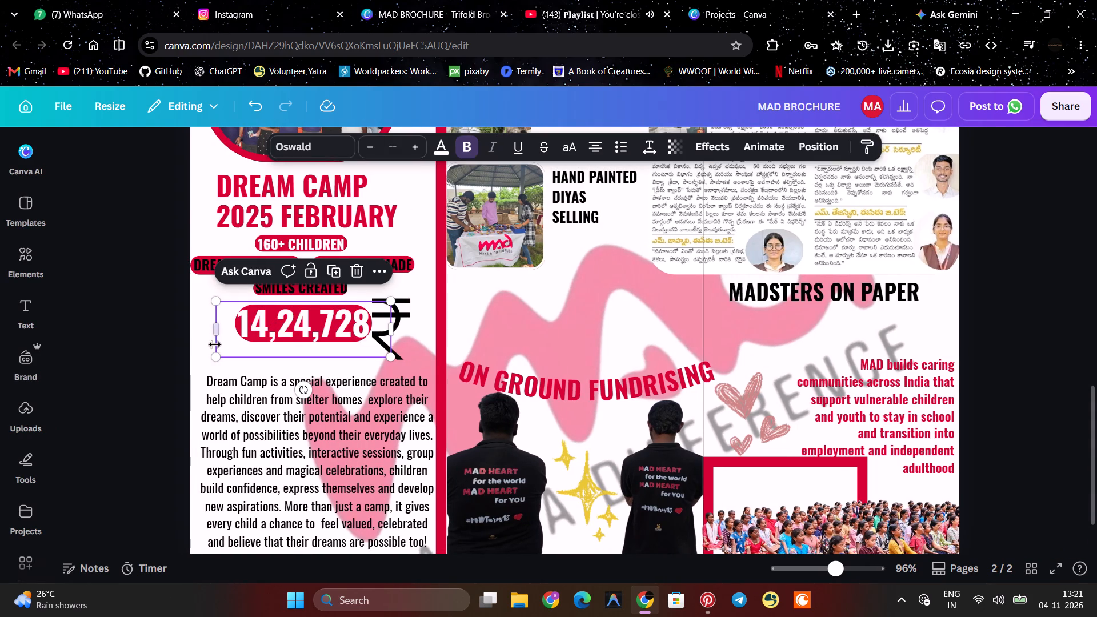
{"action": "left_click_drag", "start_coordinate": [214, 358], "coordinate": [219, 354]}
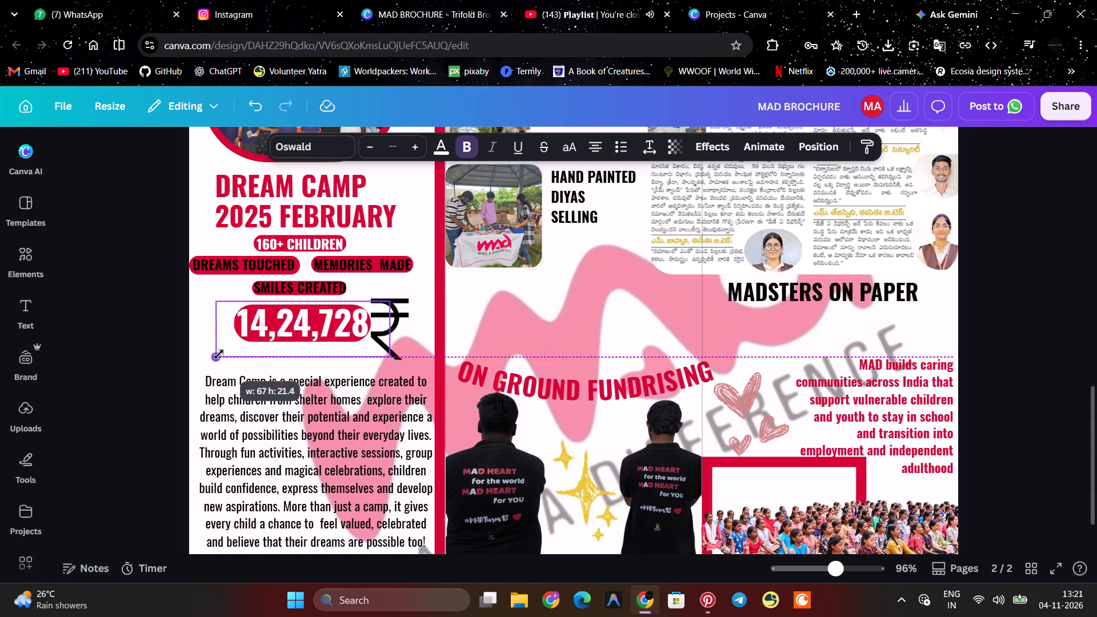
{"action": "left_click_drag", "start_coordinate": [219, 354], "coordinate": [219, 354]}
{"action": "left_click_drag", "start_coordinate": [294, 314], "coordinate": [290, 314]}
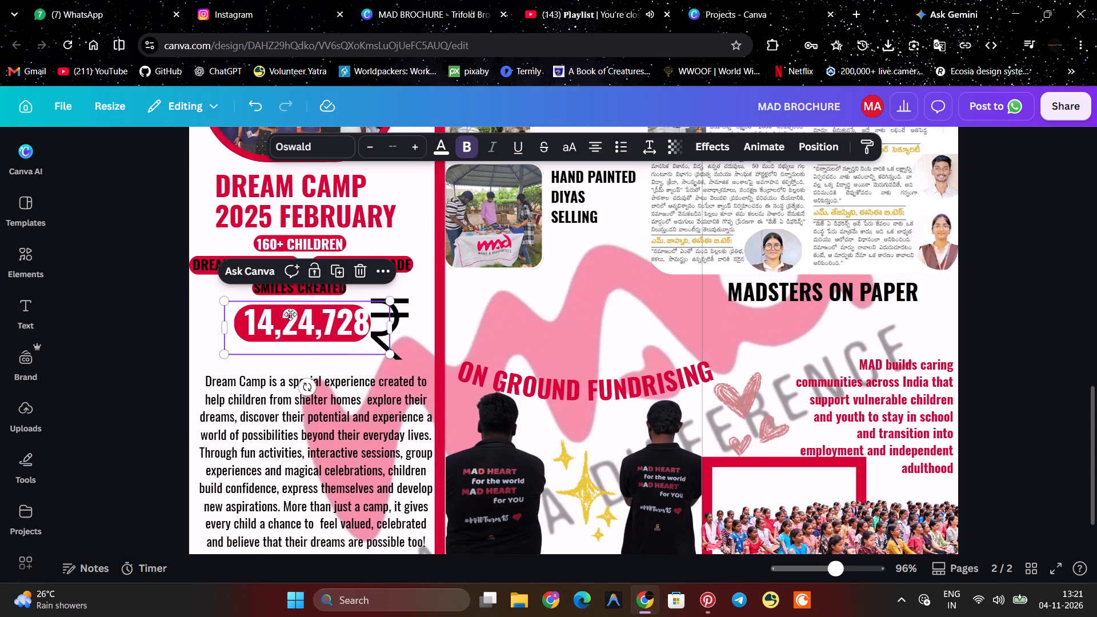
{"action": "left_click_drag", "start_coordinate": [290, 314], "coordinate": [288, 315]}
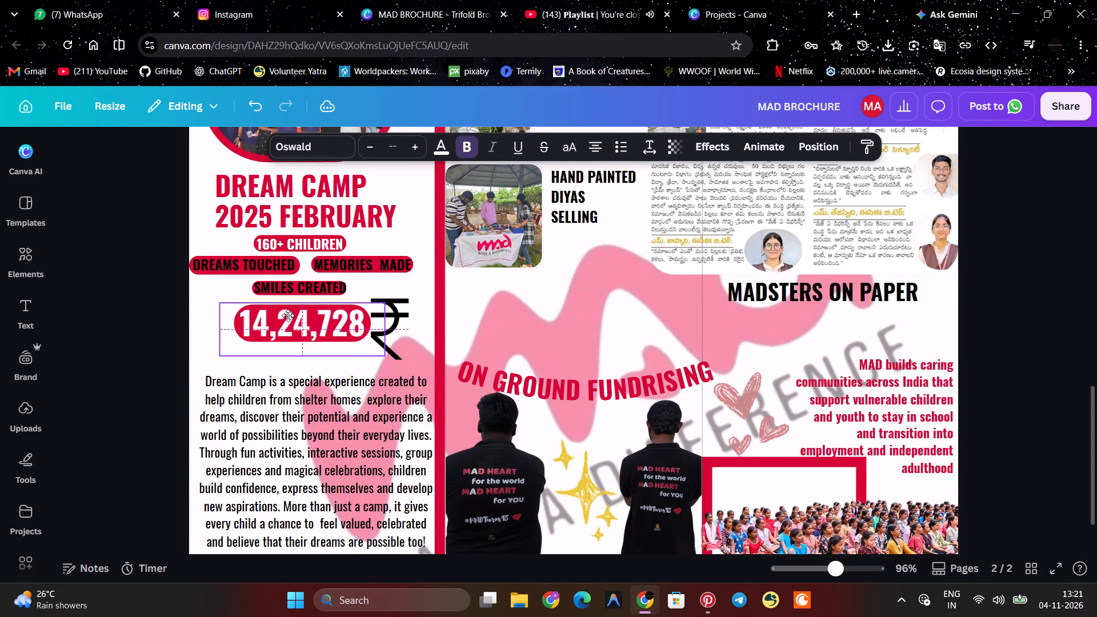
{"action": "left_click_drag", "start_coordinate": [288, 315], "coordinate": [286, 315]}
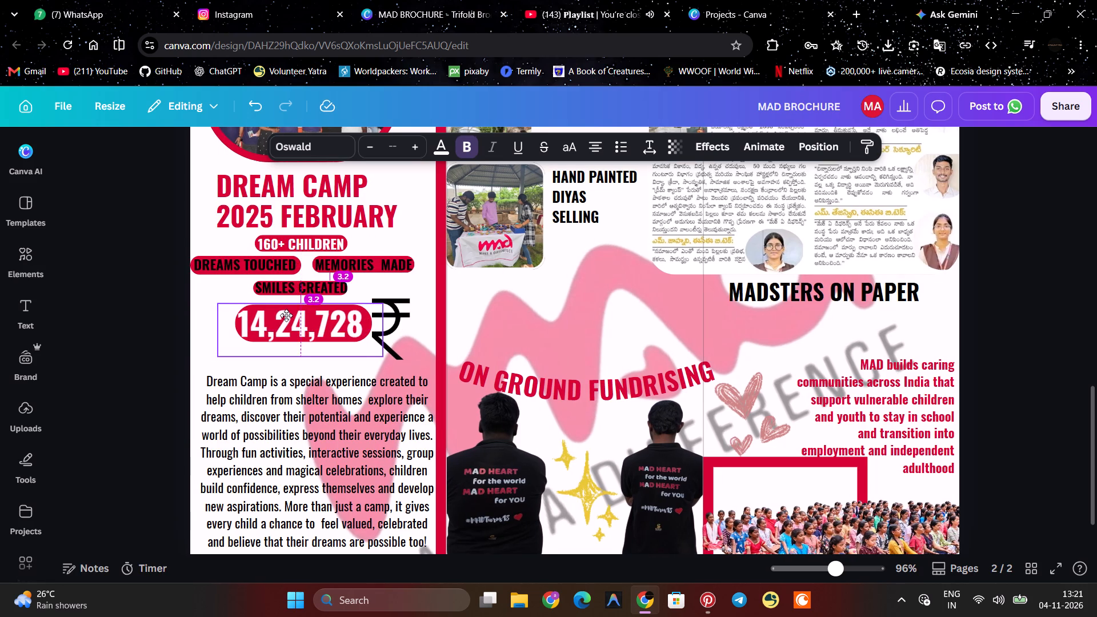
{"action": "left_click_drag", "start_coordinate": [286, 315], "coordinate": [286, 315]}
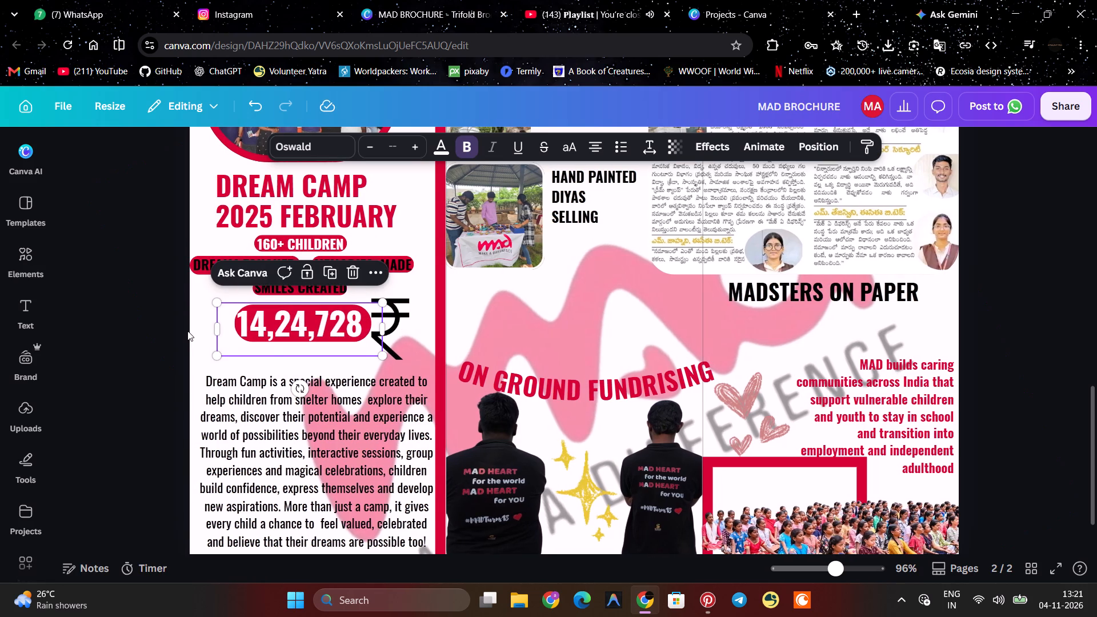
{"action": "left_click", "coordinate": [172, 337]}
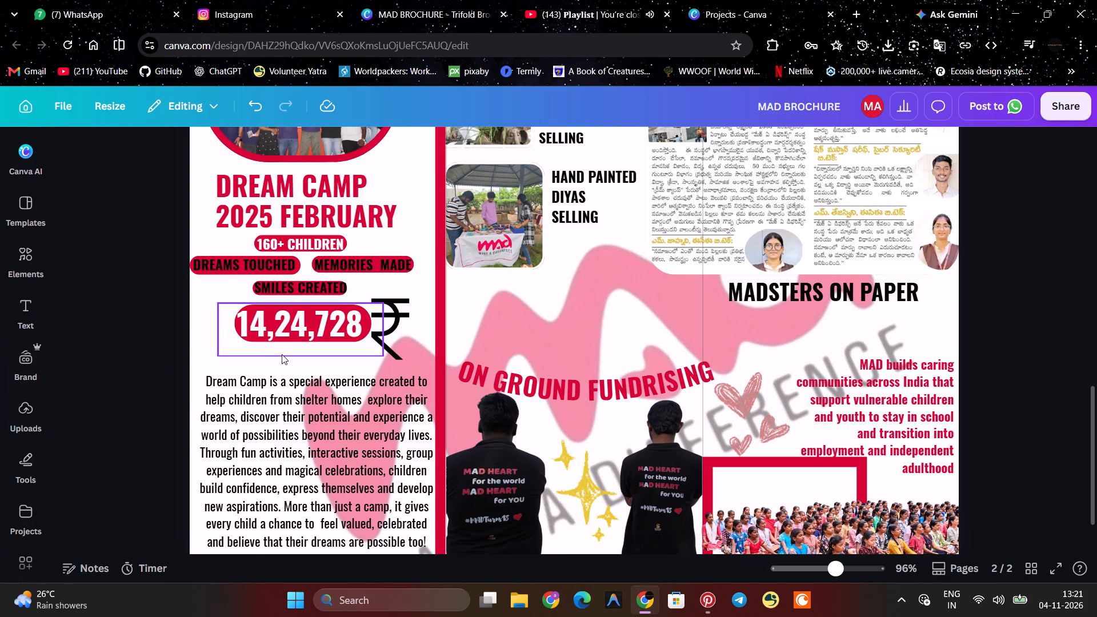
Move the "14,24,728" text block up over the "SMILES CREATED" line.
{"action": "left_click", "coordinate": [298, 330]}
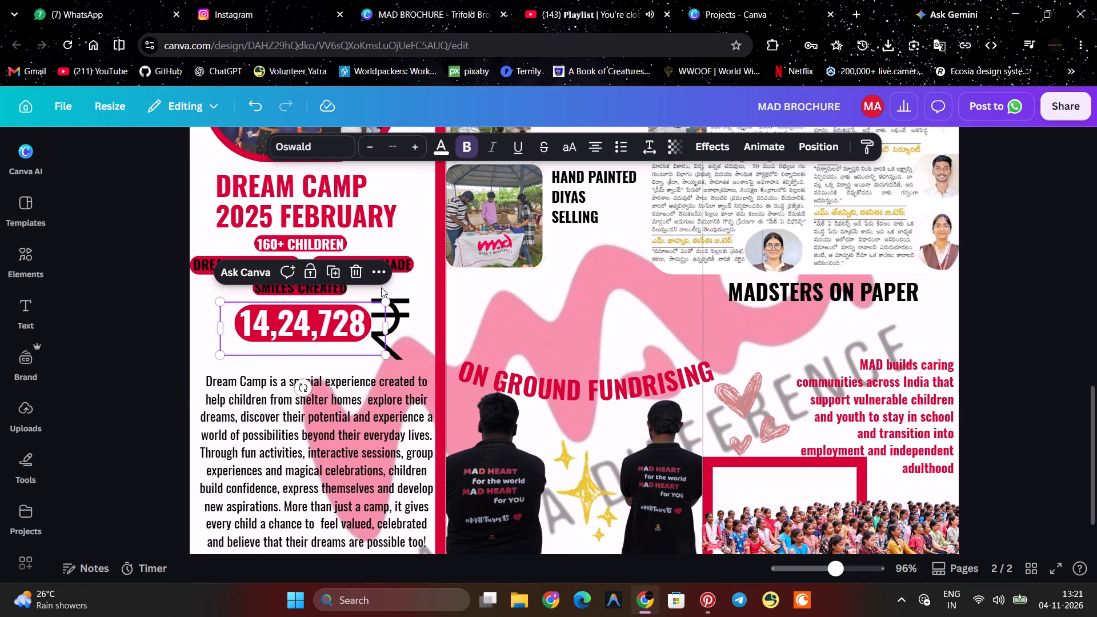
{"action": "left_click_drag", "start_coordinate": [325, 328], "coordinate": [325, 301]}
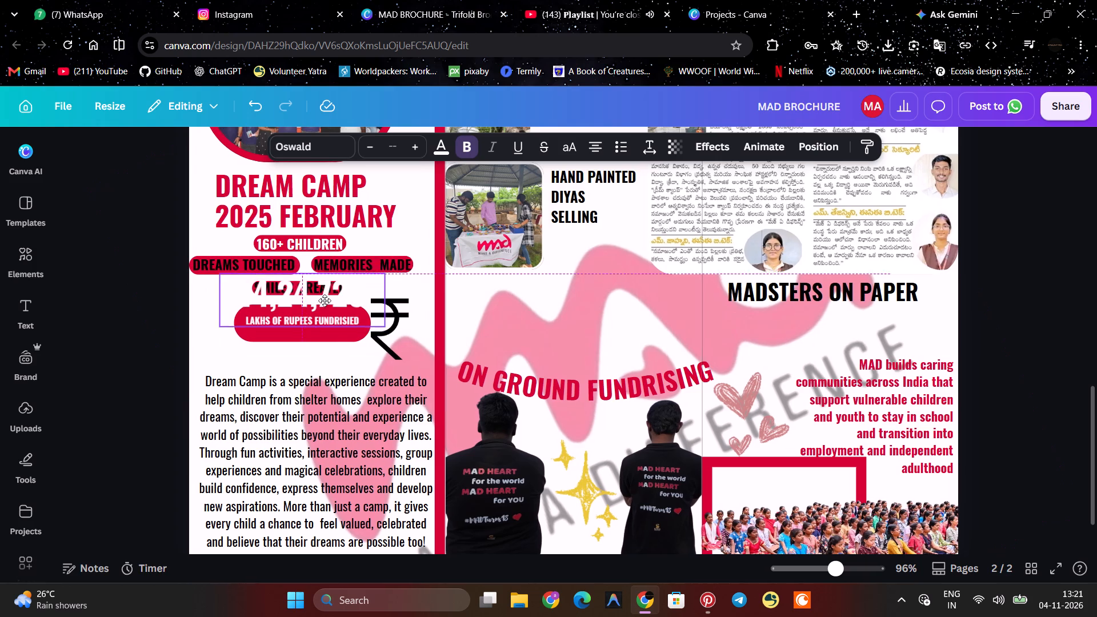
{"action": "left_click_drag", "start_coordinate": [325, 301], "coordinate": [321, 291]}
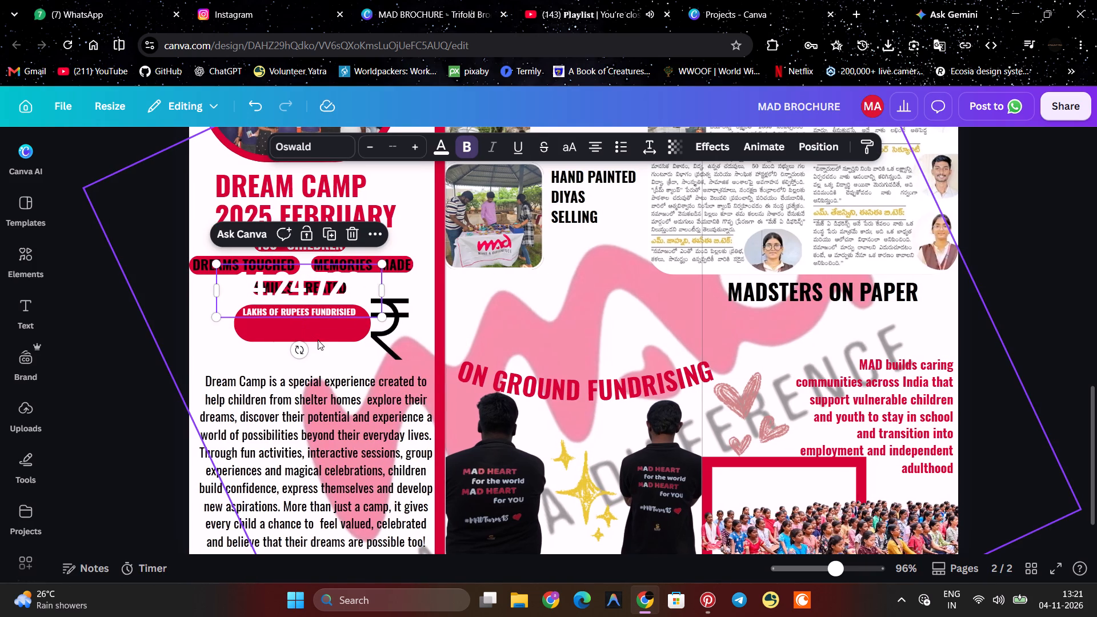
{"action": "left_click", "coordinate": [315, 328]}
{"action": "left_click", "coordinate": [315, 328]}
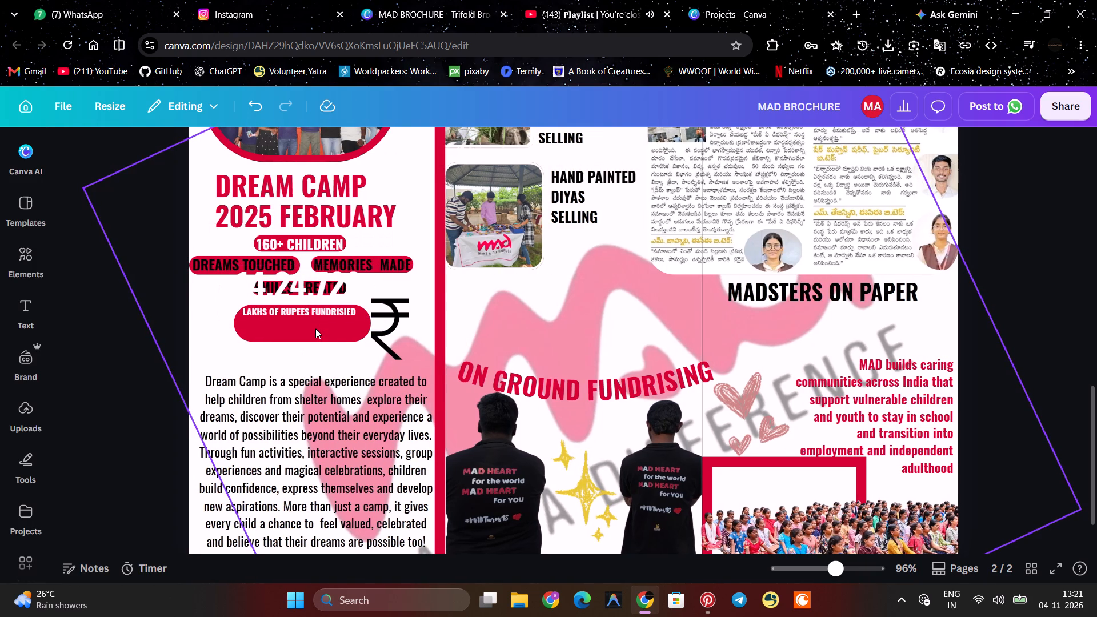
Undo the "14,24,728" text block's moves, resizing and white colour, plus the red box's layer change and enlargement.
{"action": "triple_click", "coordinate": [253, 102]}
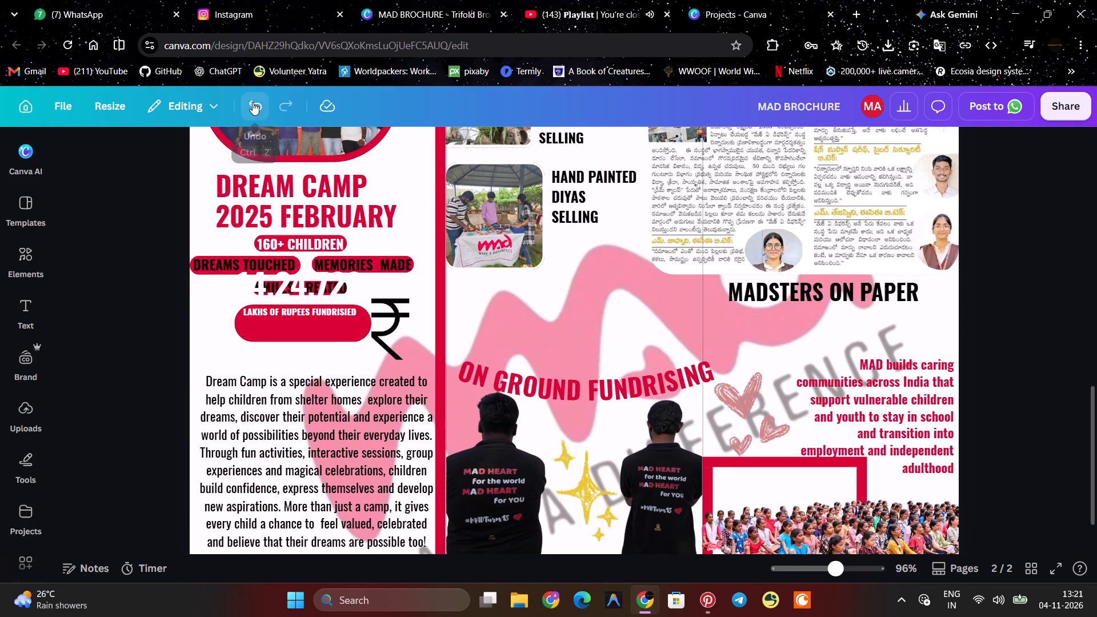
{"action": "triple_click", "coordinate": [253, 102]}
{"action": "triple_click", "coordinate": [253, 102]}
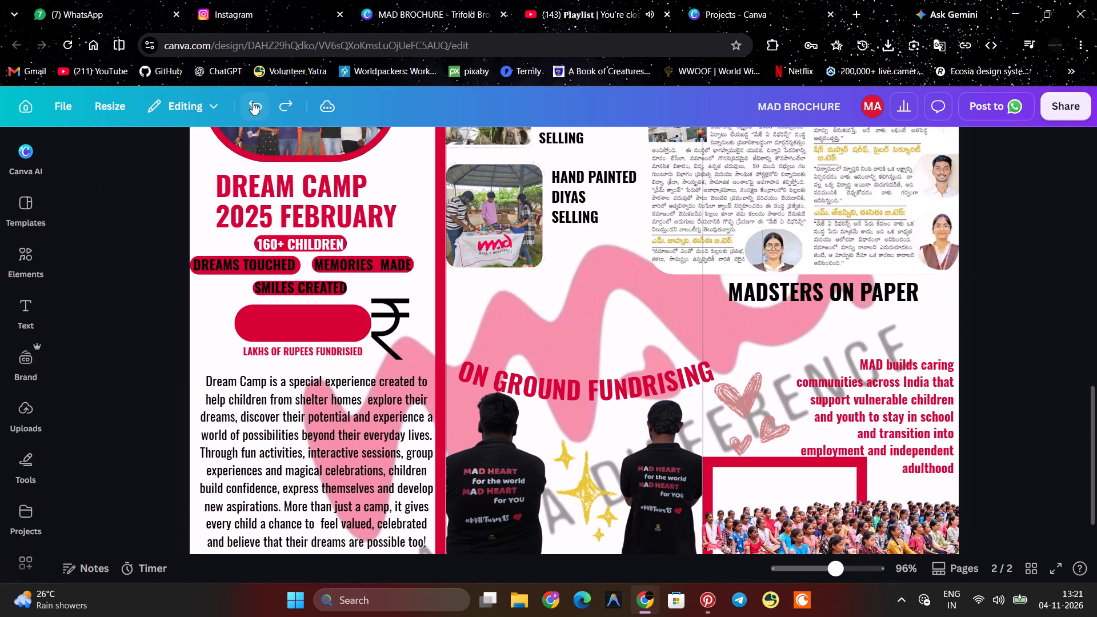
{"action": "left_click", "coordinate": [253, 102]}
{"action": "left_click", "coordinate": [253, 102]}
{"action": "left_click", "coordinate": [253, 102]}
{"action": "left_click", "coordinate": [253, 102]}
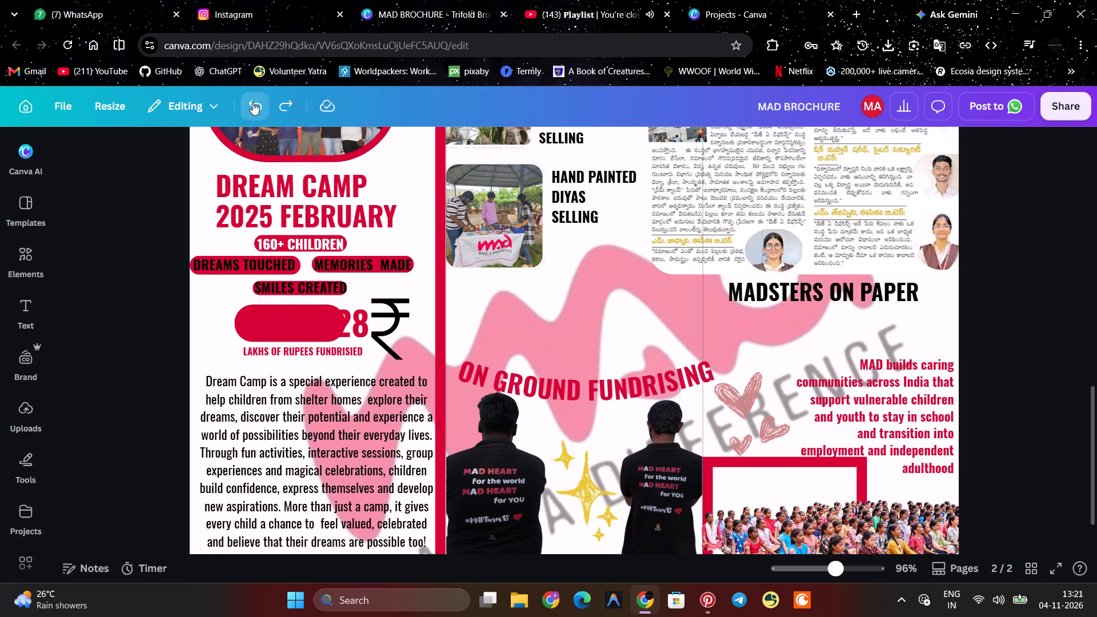
Set the text colour of the whole "14,24,728" and "LAKHS OF RUPEES FUNDRISIED" text block to white.
{"action": "left_click", "coordinate": [296, 301]}
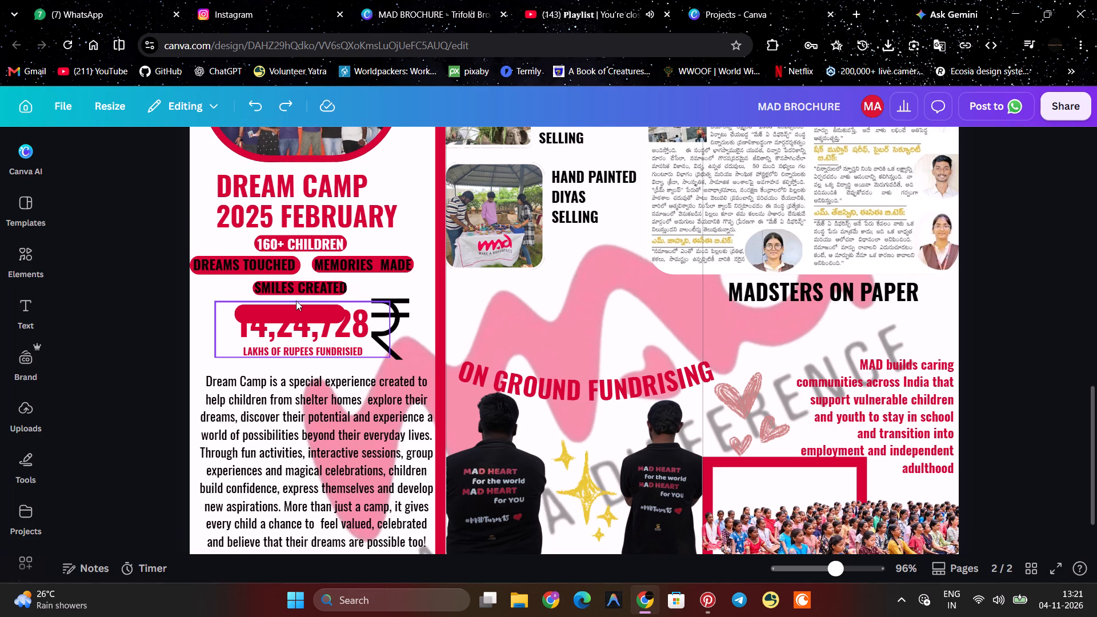
{"action": "left_click", "coordinate": [296, 311]}
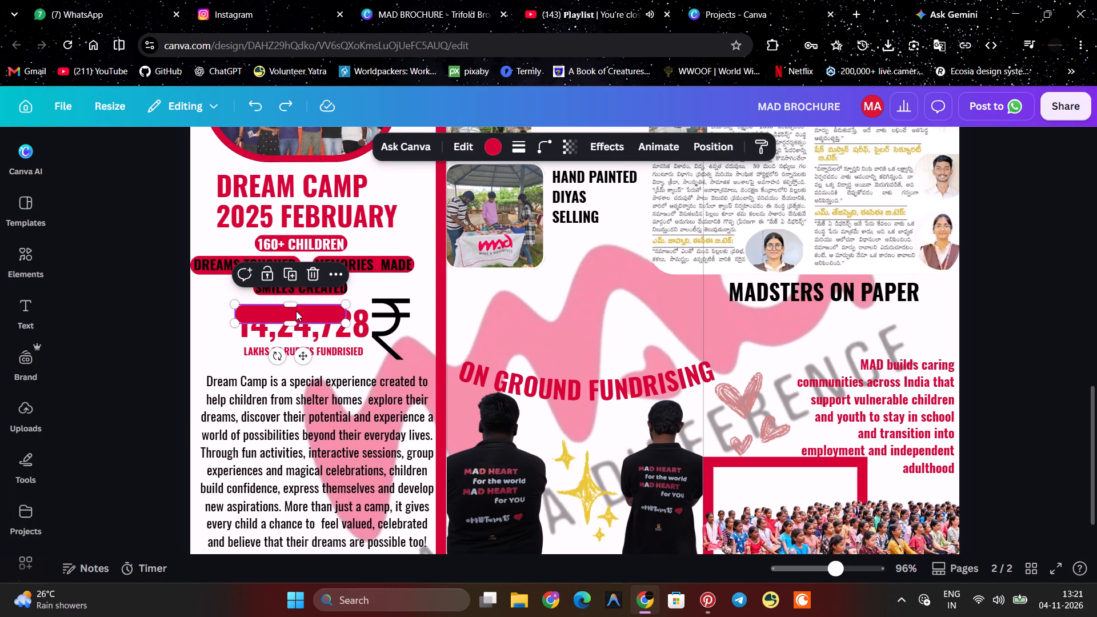
{"action": "left_click", "coordinate": [317, 335]}
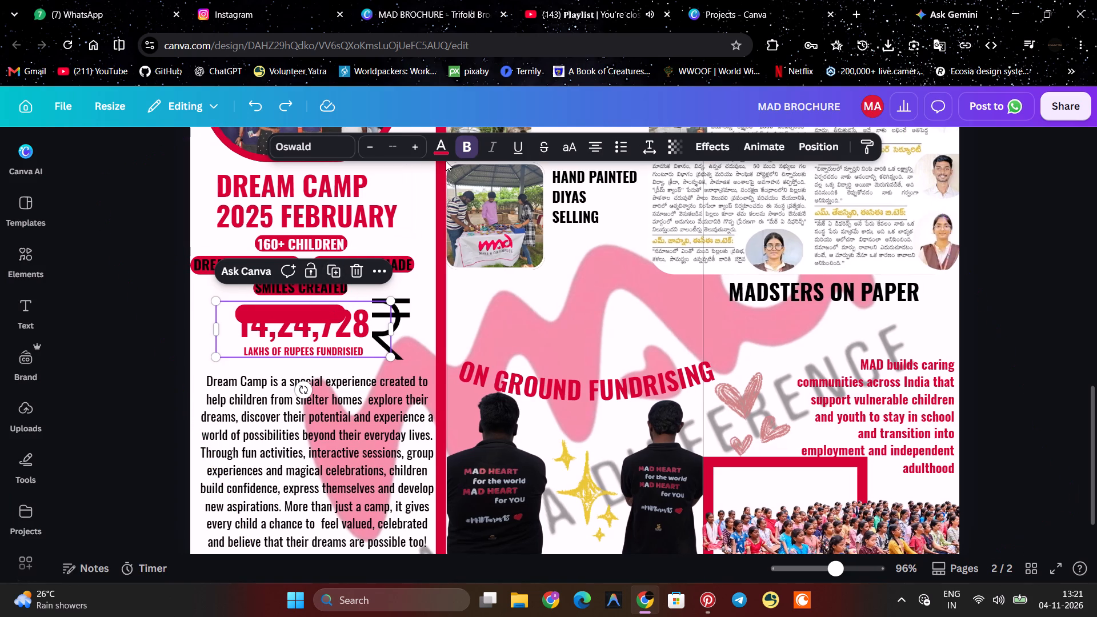
{"action": "left_click", "coordinate": [346, 353]}
{"action": "double_click", "coordinate": [347, 344]}
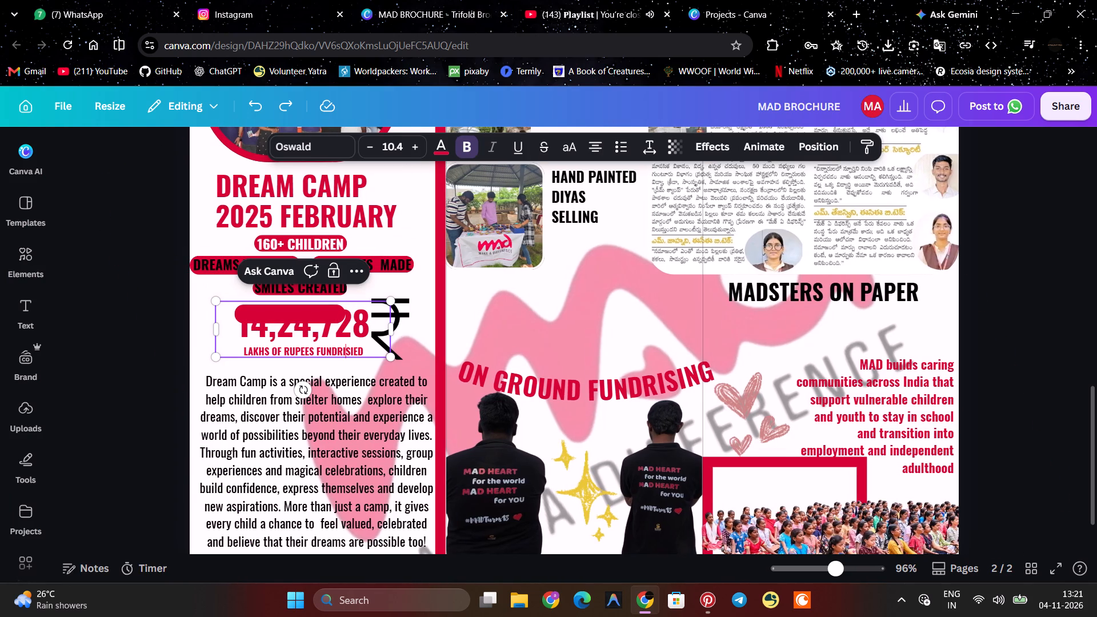
{"action": "key", "text": "ctrl+a"}
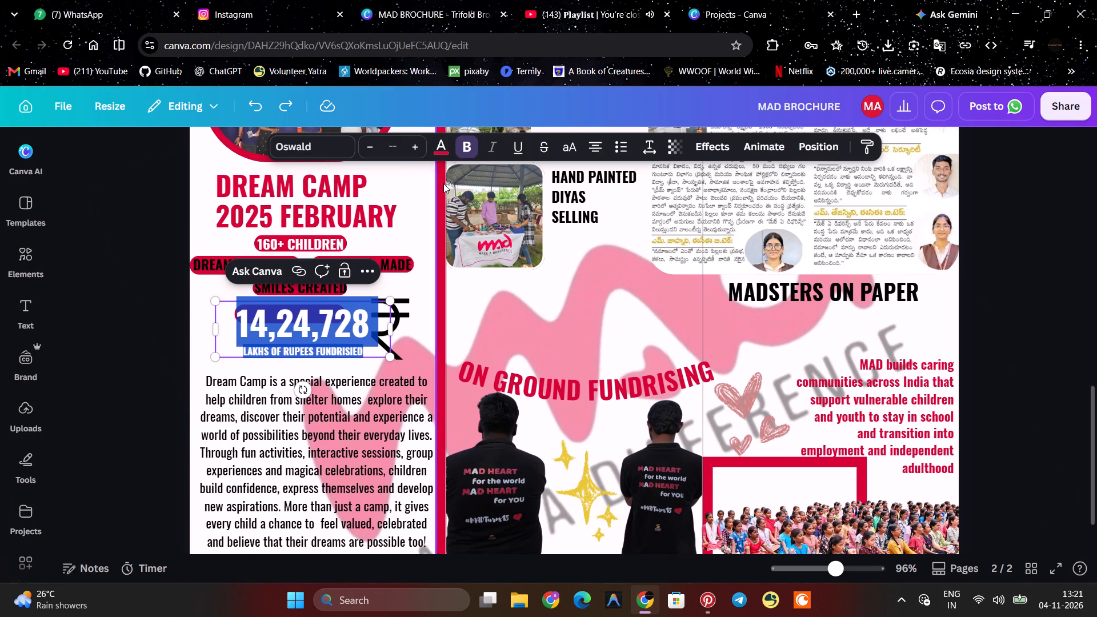
{"action": "left_click", "coordinate": [445, 143]}
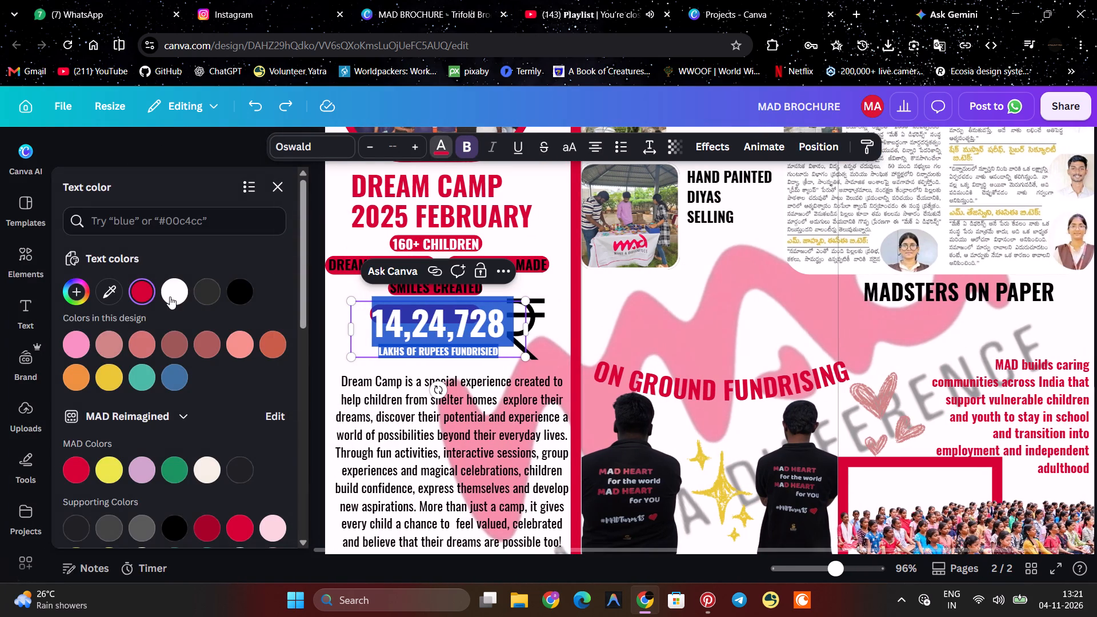
{"action": "left_click", "coordinate": [171, 296]}
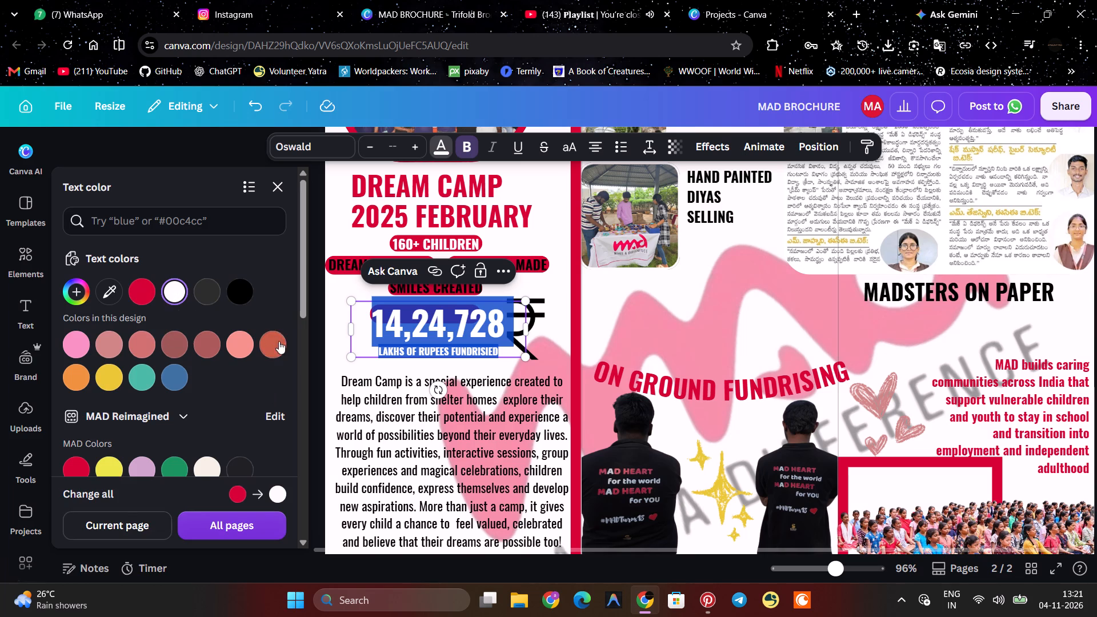
{"action": "left_click", "coordinate": [313, 328]}
{"action": "left_click", "coordinate": [154, 347]}
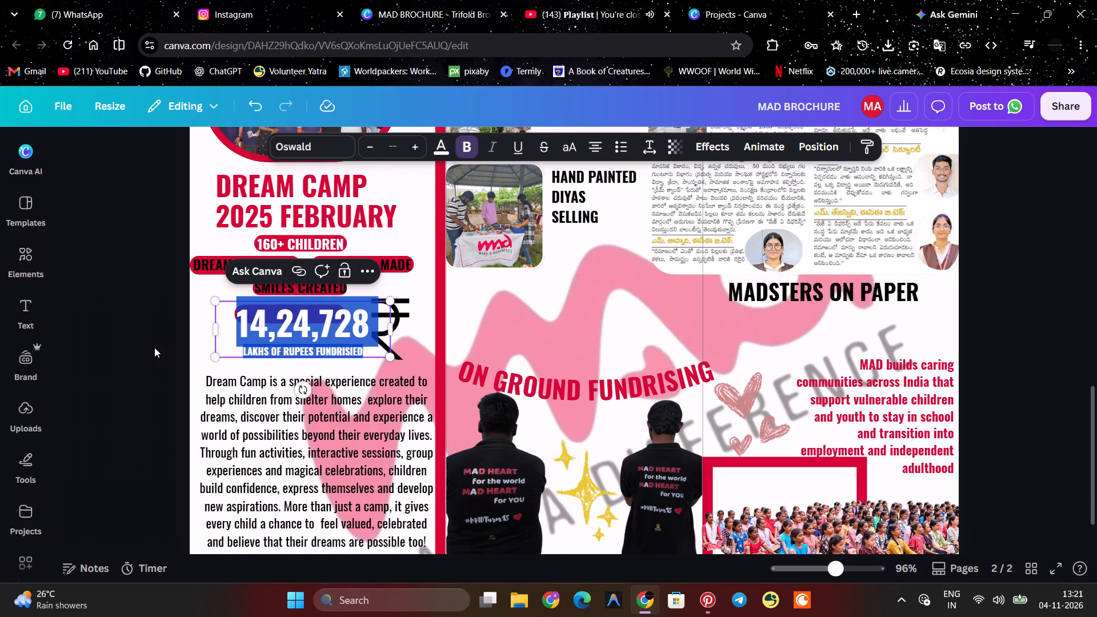
Make the red rounded box below "SMILES CREATED" taller and wider to span both lines of the fundraising text.
{"action": "left_click", "coordinate": [254, 311]}
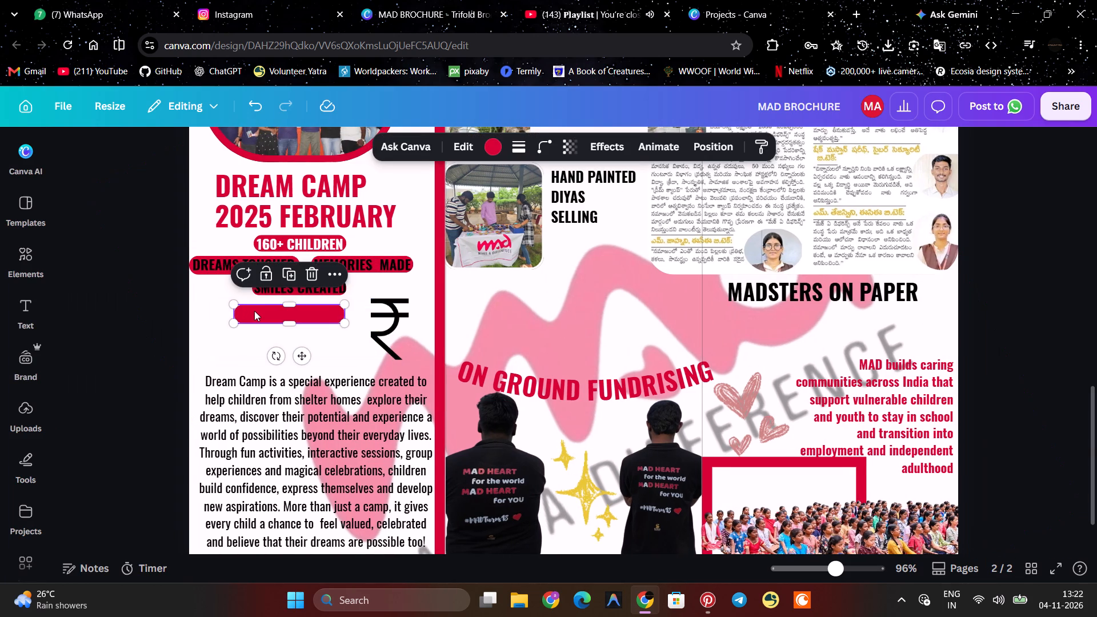
{"action": "left_click_drag", "start_coordinate": [290, 324], "coordinate": [291, 328]}
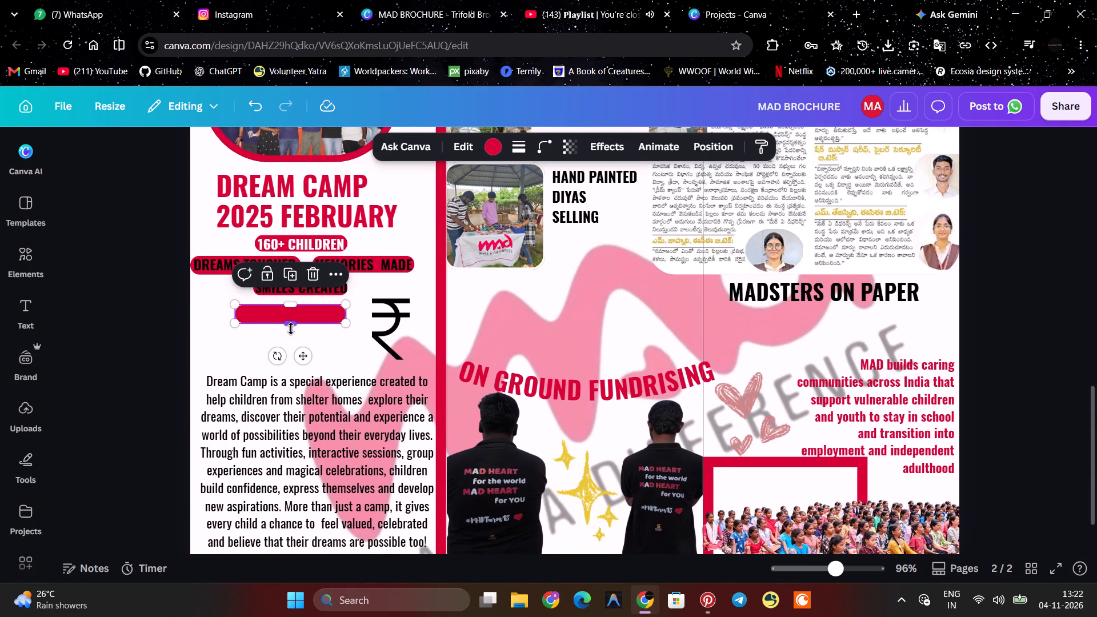
{"action": "left_click_drag", "start_coordinate": [291, 328], "coordinate": [299, 360]}
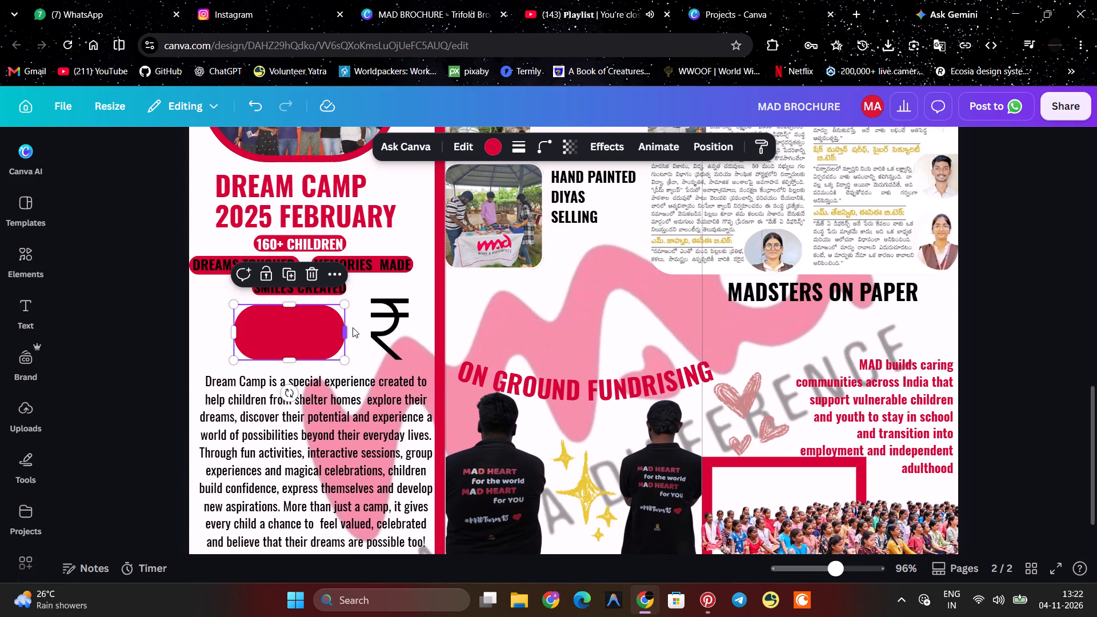
{"action": "left_click_drag", "start_coordinate": [345, 331], "coordinate": [363, 331]}
Send the enlarged red box backward so it sits behind the "14,24,728" text block.
{"action": "left_click", "coordinate": [337, 269]}
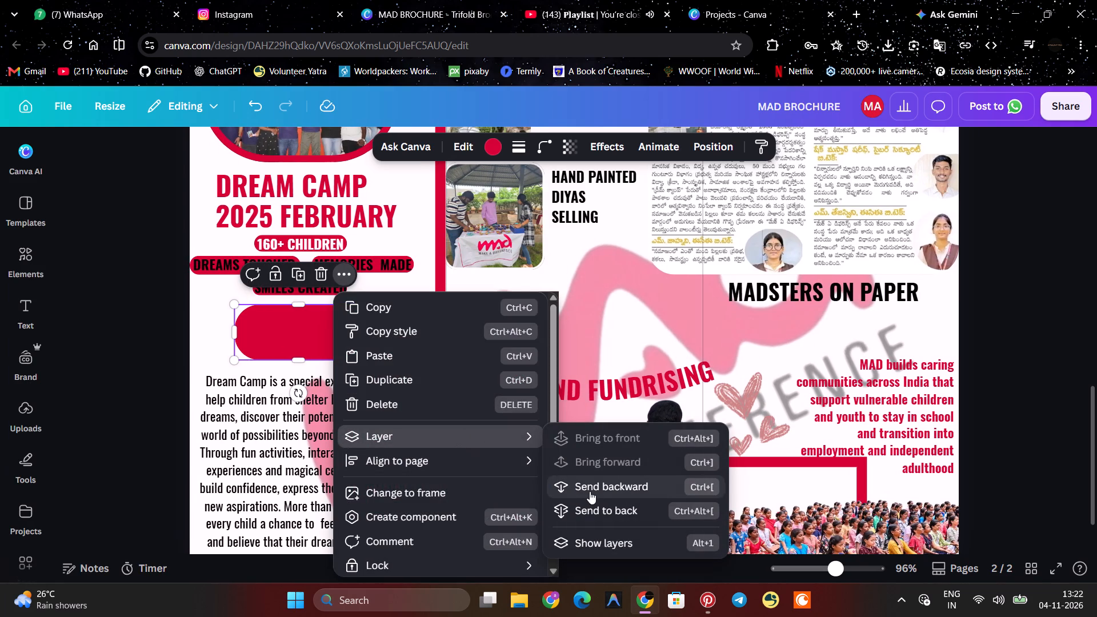
{"action": "left_click", "coordinate": [590, 491]}
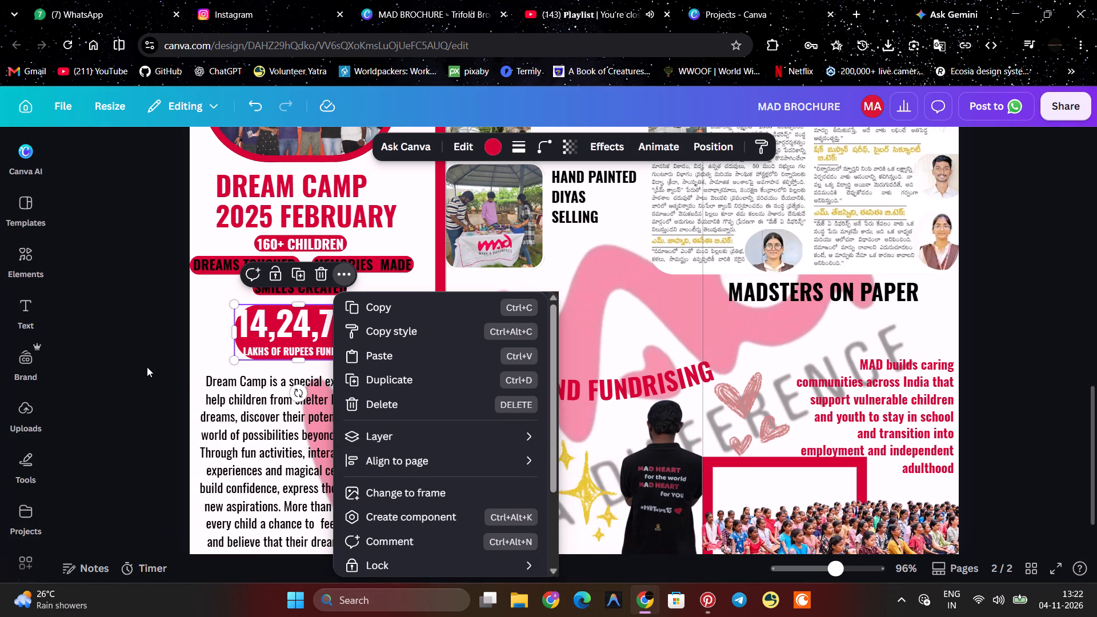
{"action": "left_click", "coordinate": [145, 364]}
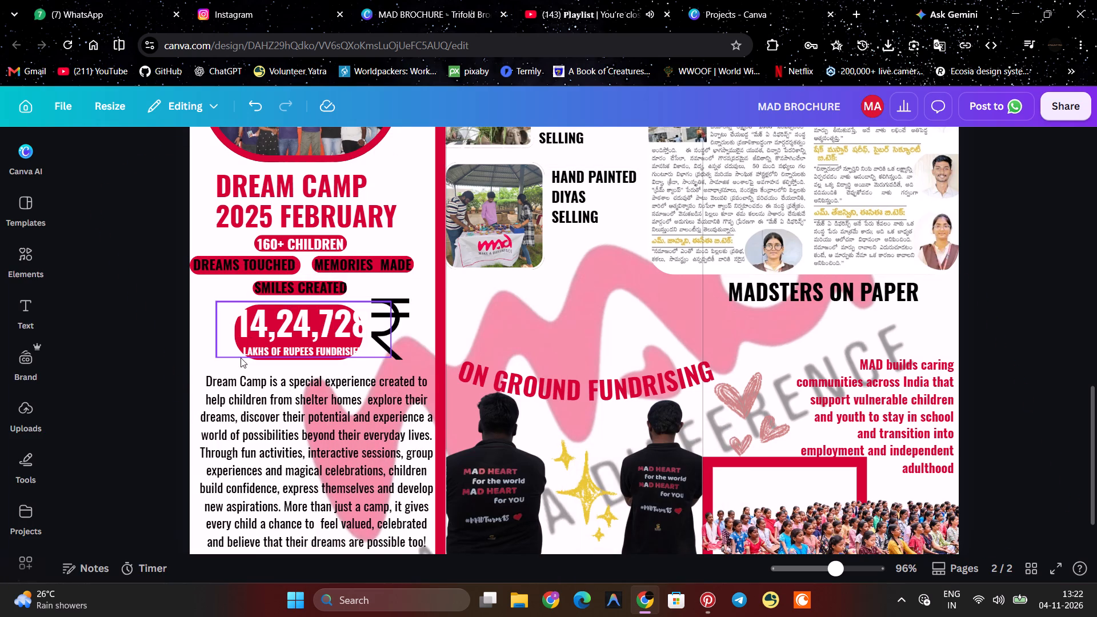
Move the "14,24,728" text block slightly left and up over the red box.
{"action": "left_click_drag", "start_coordinate": [271, 322], "coordinate": [266, 321]}
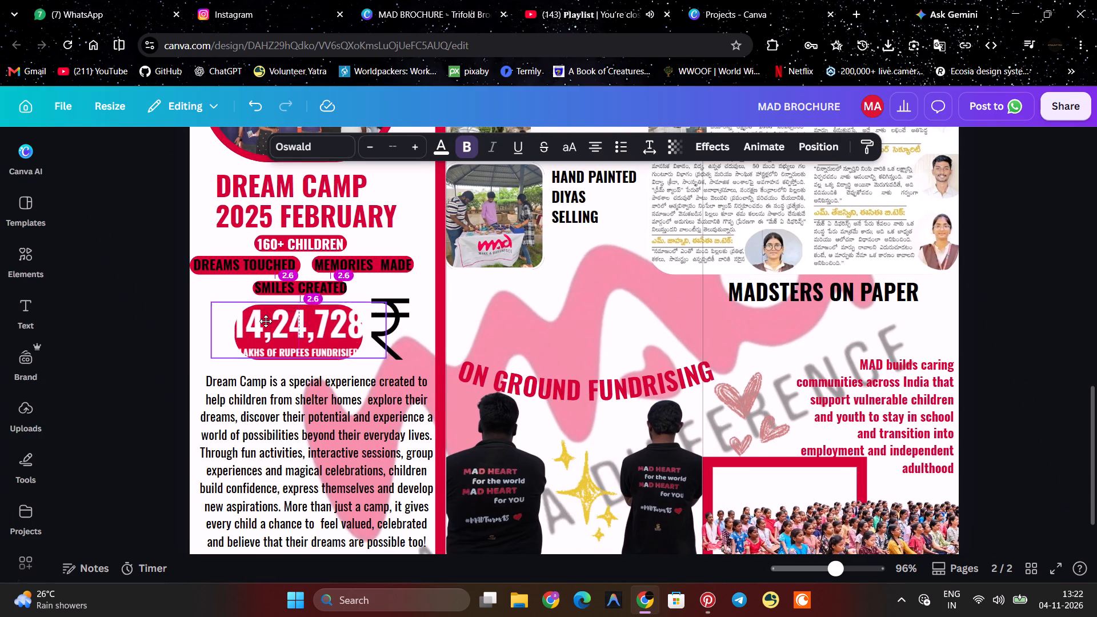
{"action": "left_click_drag", "start_coordinate": [266, 321], "coordinate": [267, 312]}
Extend the red box on both sides to about 55 wide and raise its top edge around the "14,24,728" text.
{"action": "left_click", "coordinate": [267, 352]}
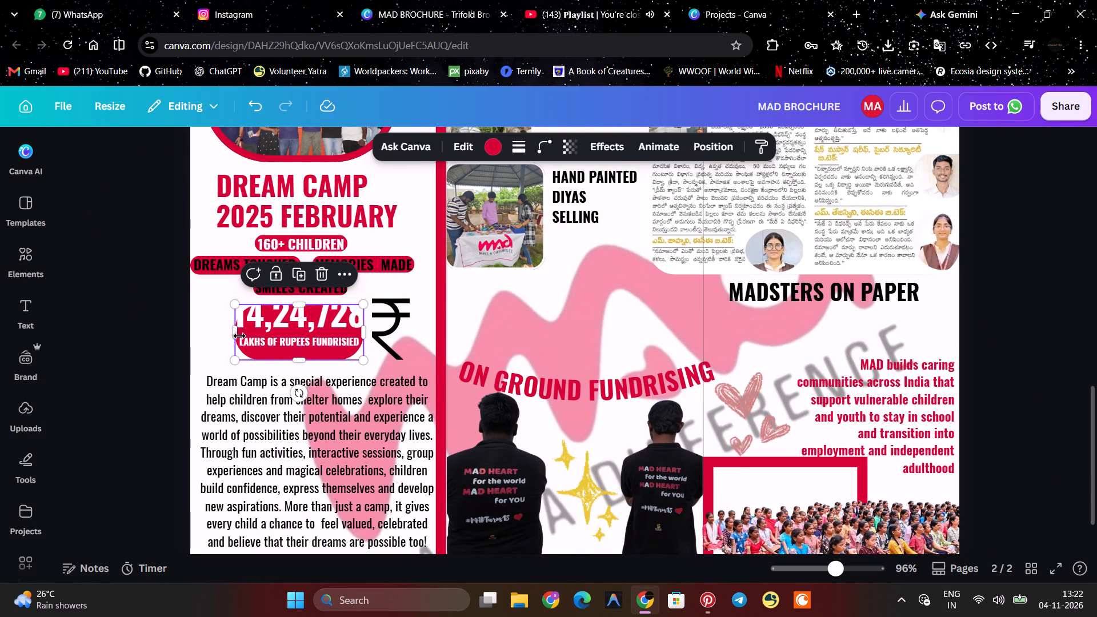
{"action": "left_click_drag", "start_coordinate": [235, 330], "coordinate": [229, 326]}
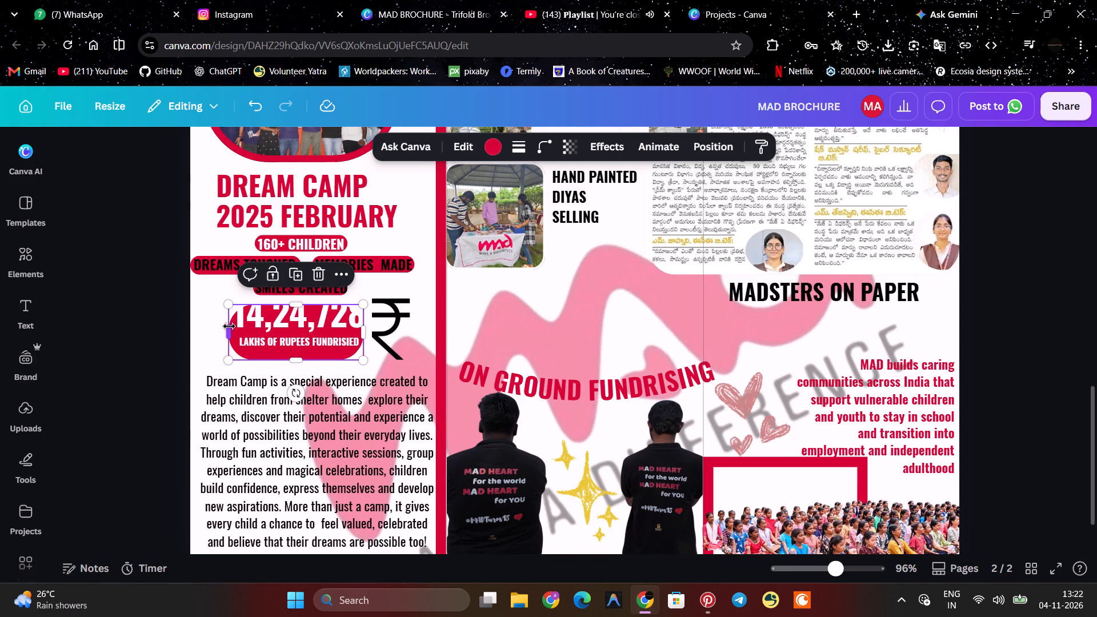
{"action": "left_click_drag", "start_coordinate": [364, 327], "coordinate": [370, 328]}
{"action": "left_click_drag", "start_coordinate": [370, 328], "coordinate": [370, 328]}
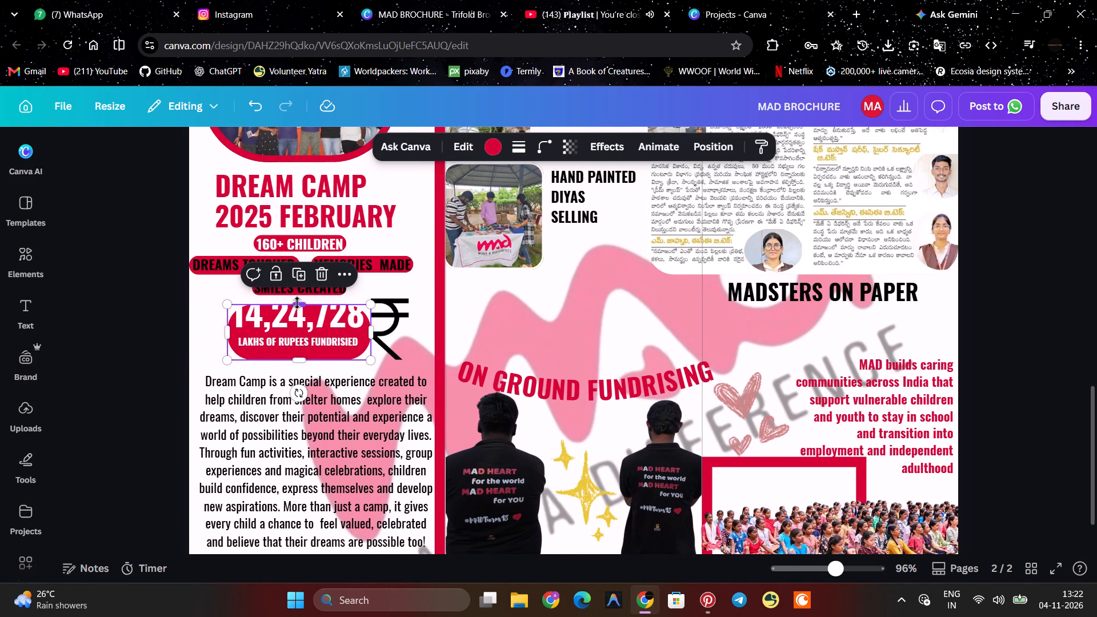
{"action": "left_click_drag", "start_coordinate": [297, 305], "coordinate": [298, 297]}
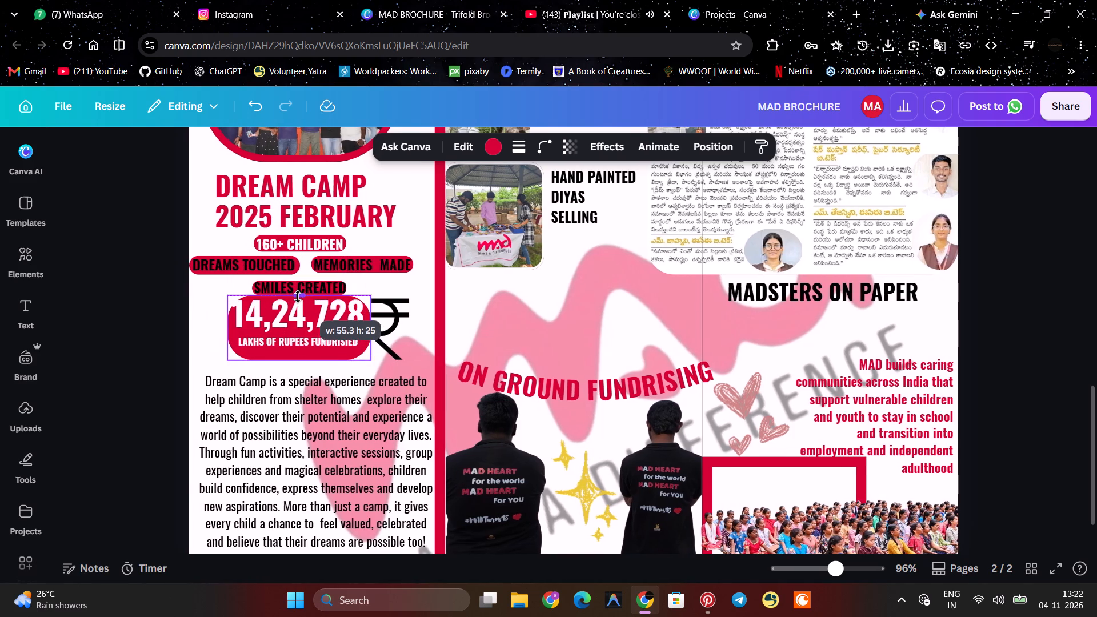
{"action": "left_click_drag", "start_coordinate": [298, 297], "coordinate": [299, 299]}
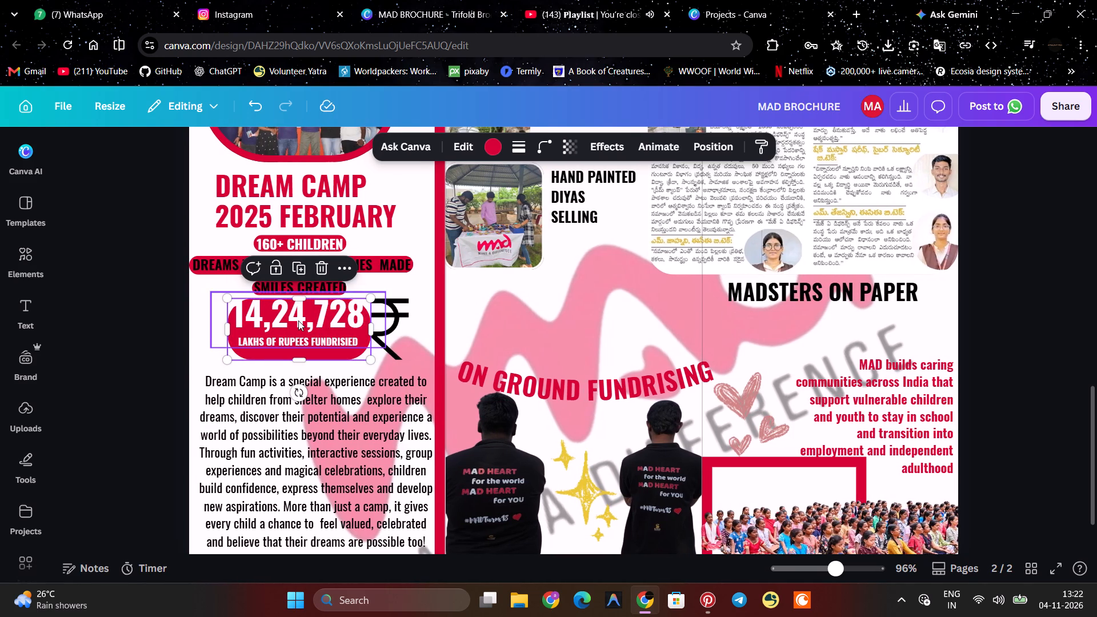
{"action": "left_click", "coordinate": [298, 320]}
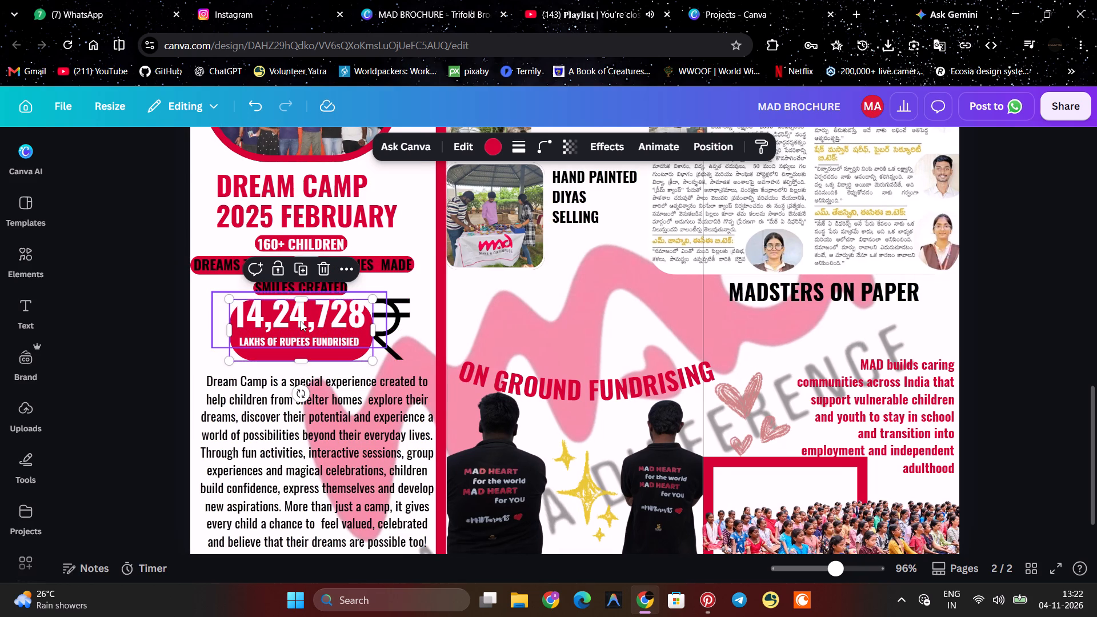
{"action": "left_click", "coordinate": [154, 339]}
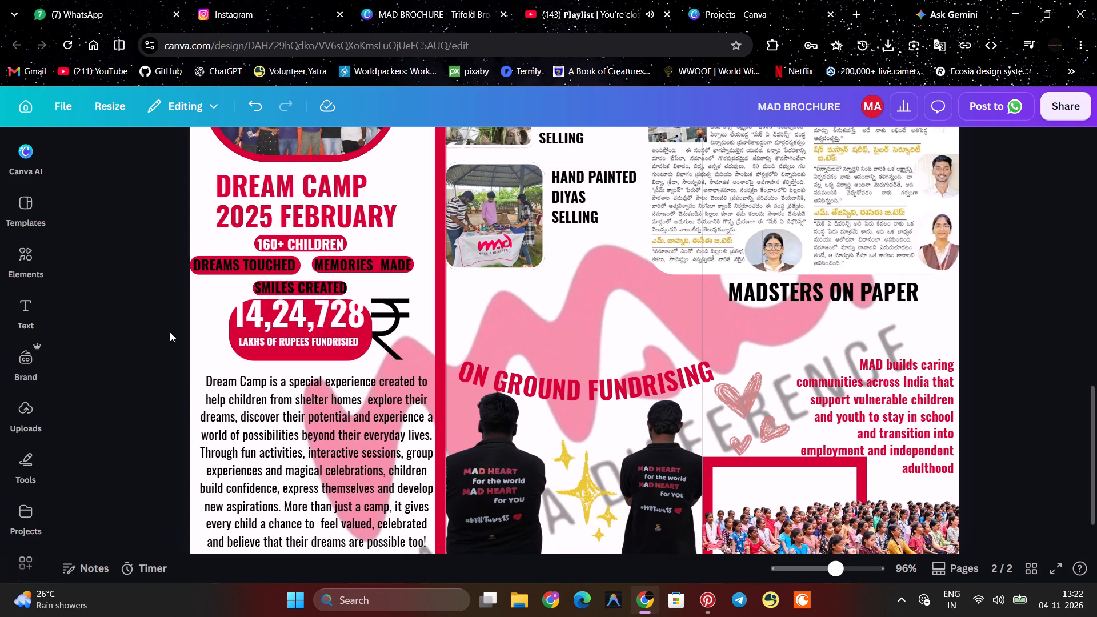
Move the "14,24,728" text block down, shrink it slightly and centre it inside the red box.
{"action": "left_click_drag", "start_coordinate": [291, 318], "coordinate": [291, 322]}
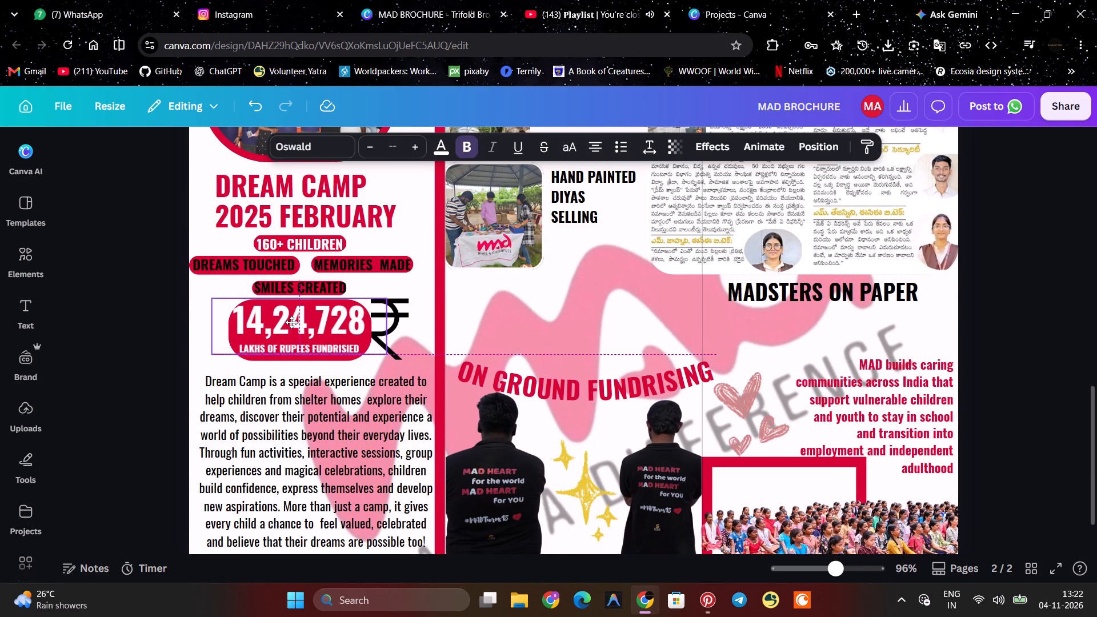
{"action": "left_click_drag", "start_coordinate": [291, 322], "coordinate": [292, 323]}
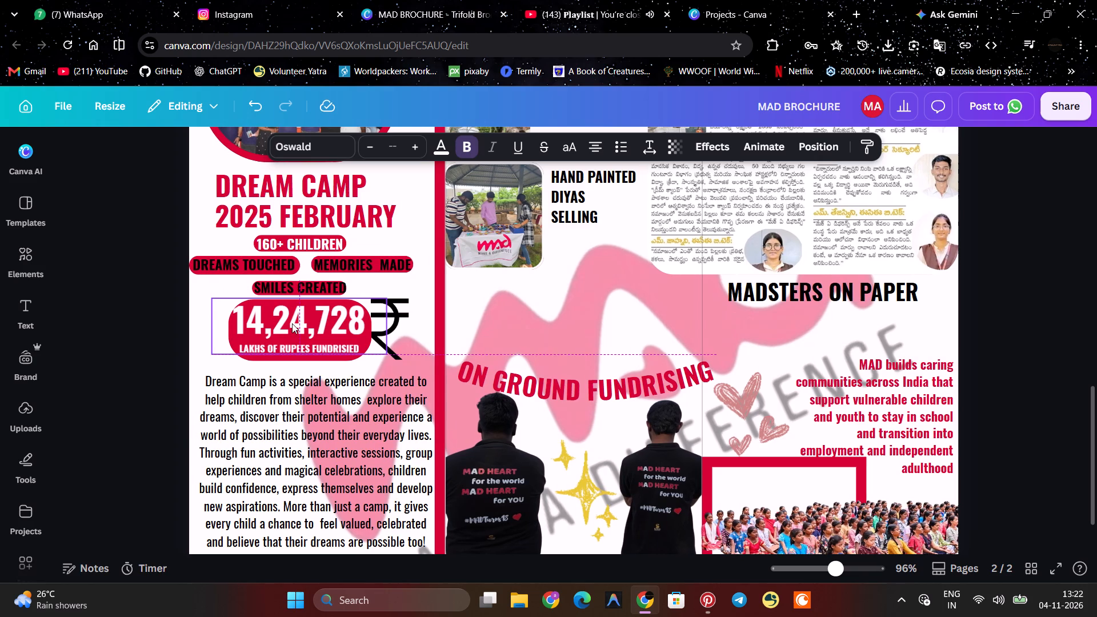
{"action": "left_click", "coordinate": [119, 338]}
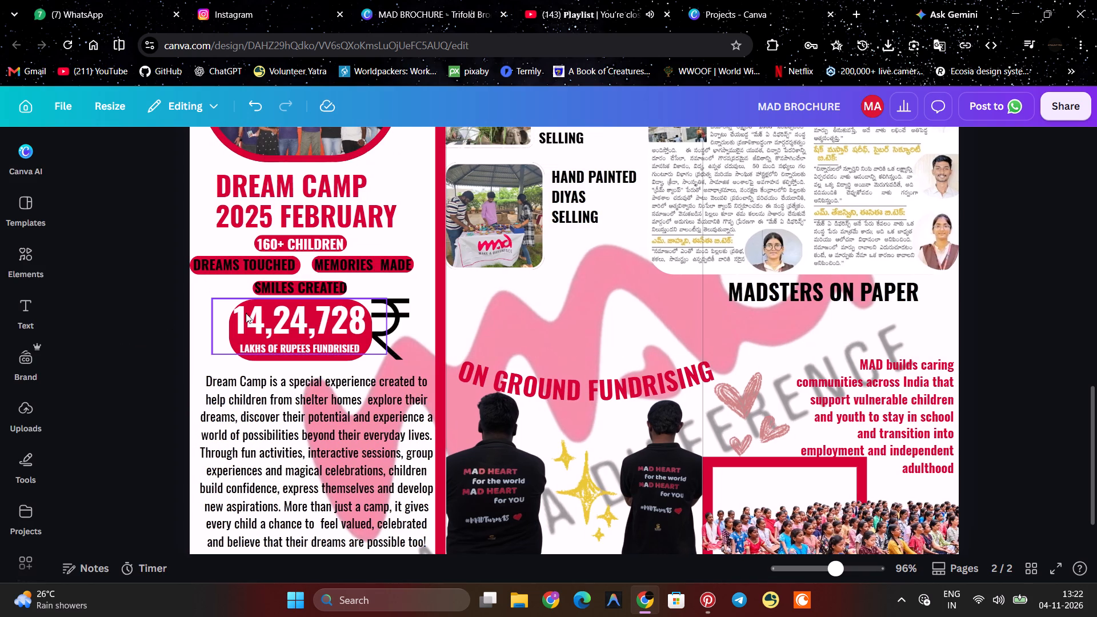
{"action": "left_click", "coordinate": [275, 313]}
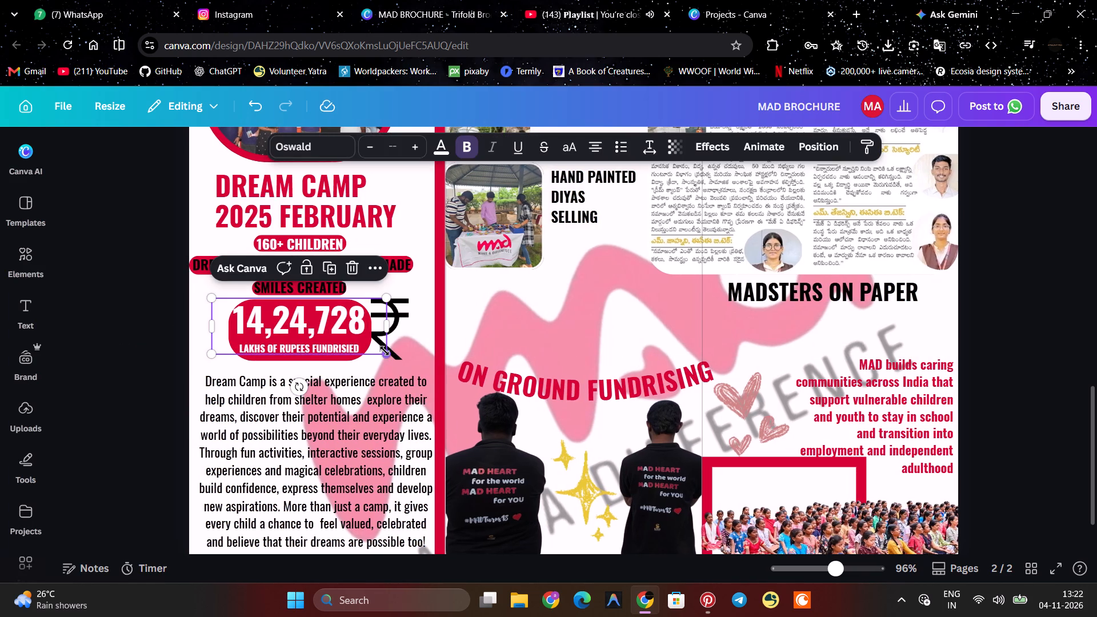
{"action": "left_click", "coordinate": [385, 351]}
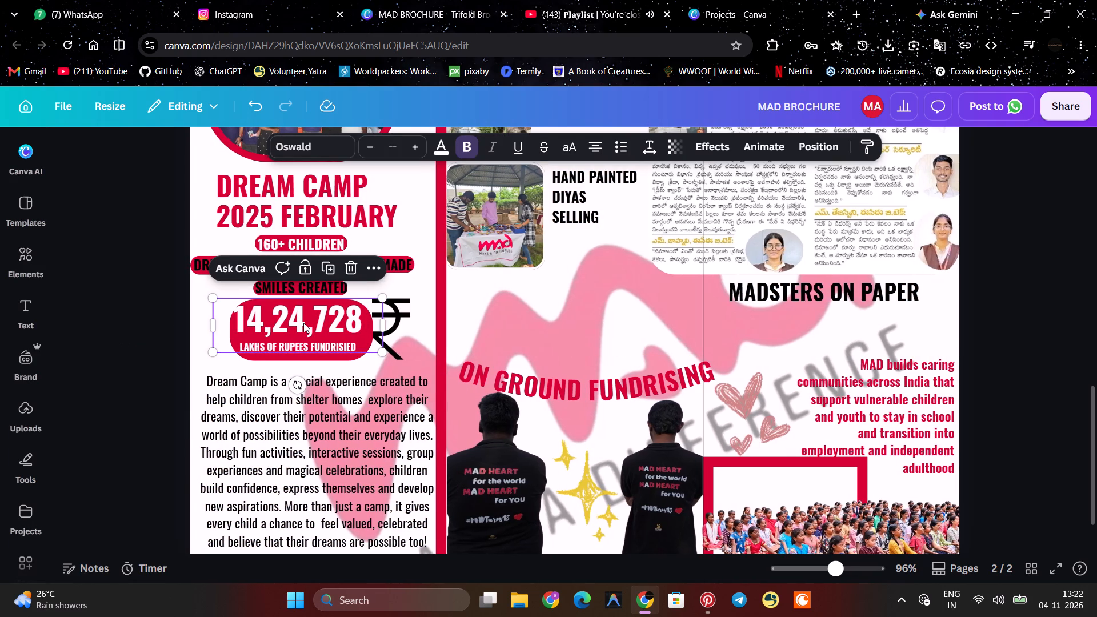
{"action": "left_click", "coordinate": [303, 323]}
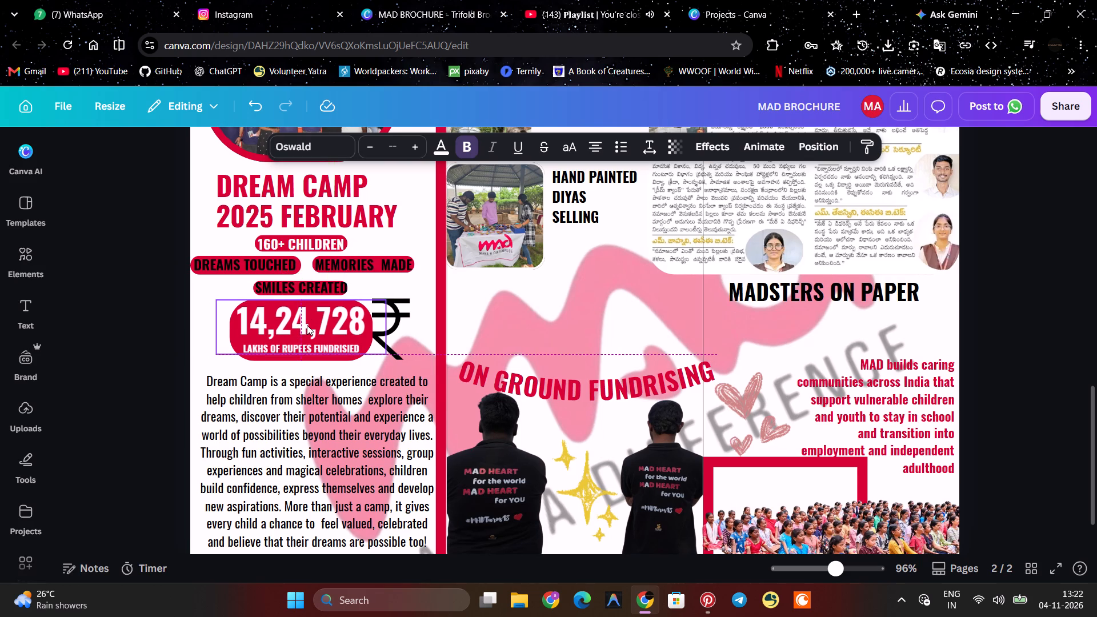
{"action": "left_click", "coordinate": [153, 338]}
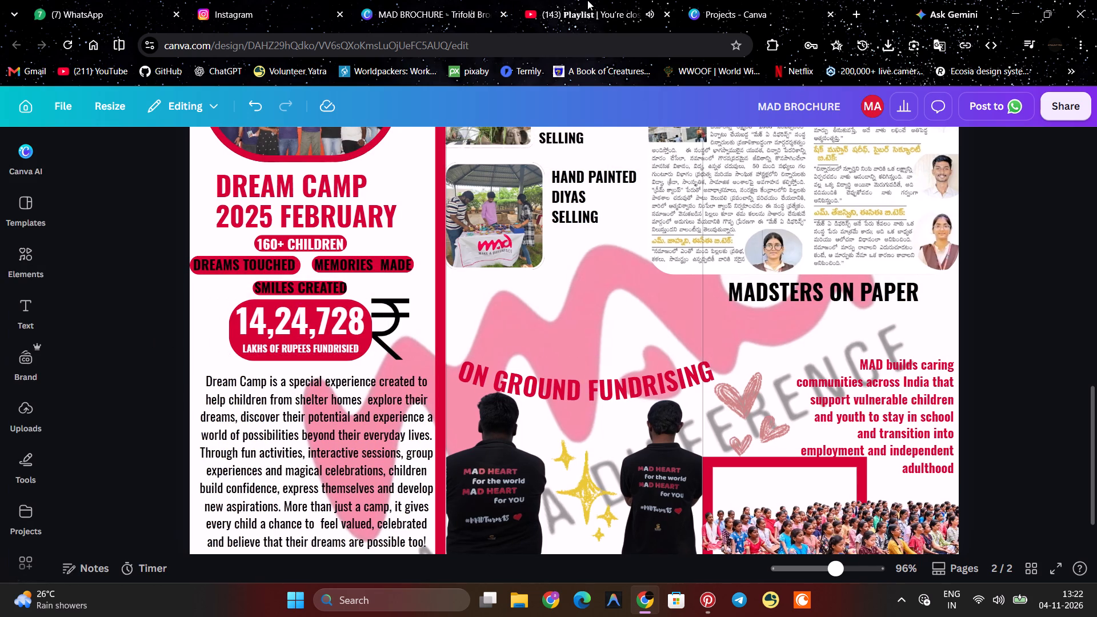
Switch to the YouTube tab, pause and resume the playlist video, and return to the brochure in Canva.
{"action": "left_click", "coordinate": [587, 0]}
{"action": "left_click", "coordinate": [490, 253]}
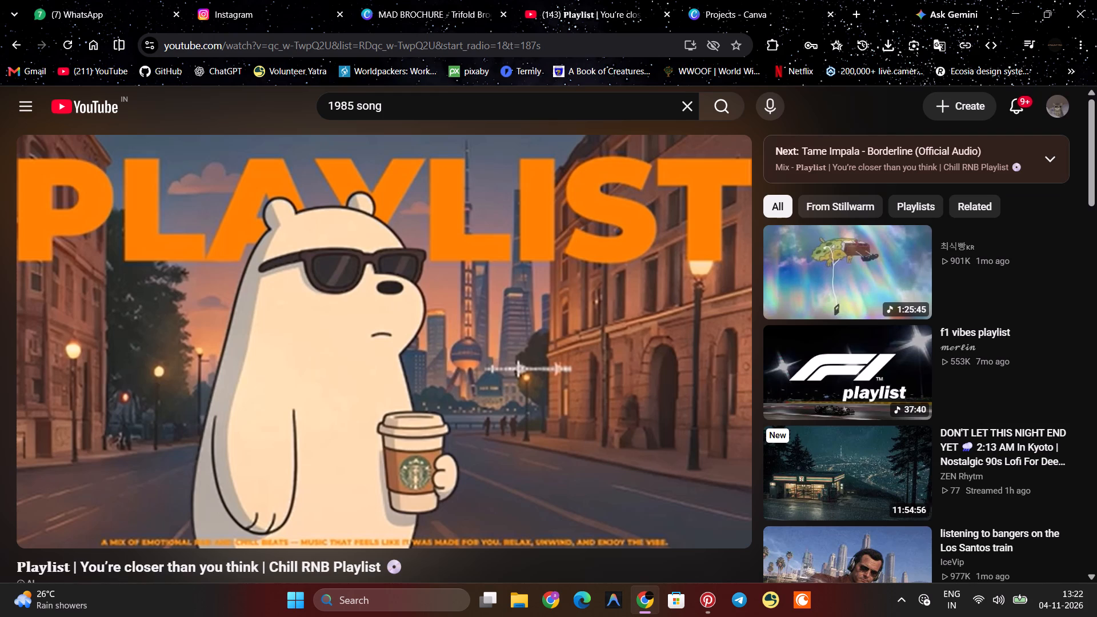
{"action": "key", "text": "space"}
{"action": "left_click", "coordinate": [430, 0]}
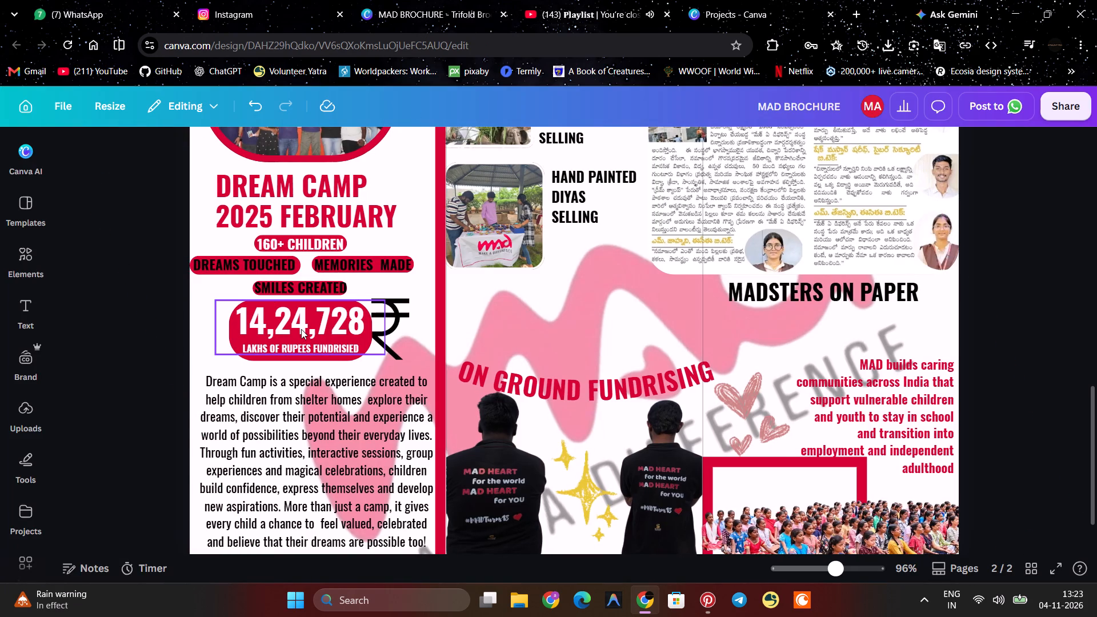
Shrink the "14,24,728" text block slightly from its upper-left corner within the red box.
{"action": "left_click", "coordinate": [86, 346]}
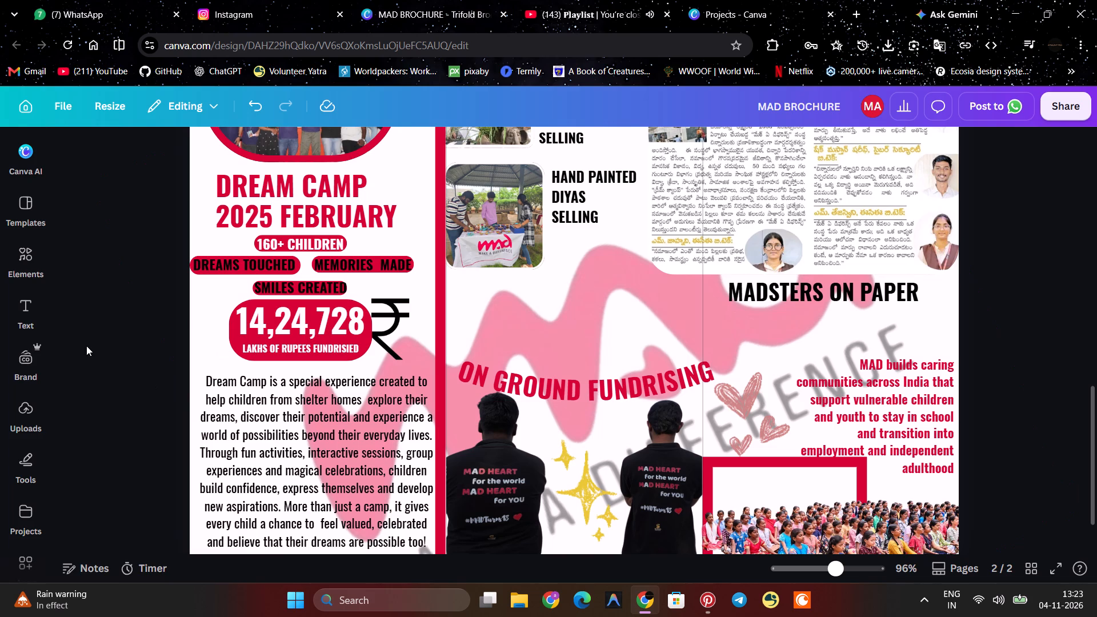
{"action": "left_click", "coordinate": [258, 325]}
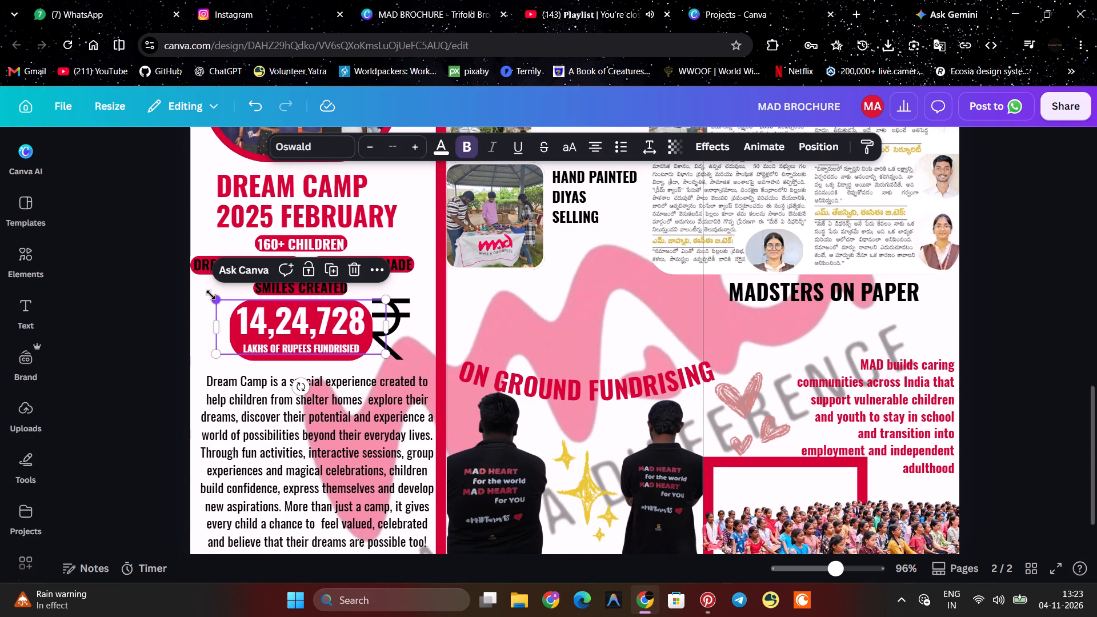
{"action": "left_click", "coordinate": [214, 300]}
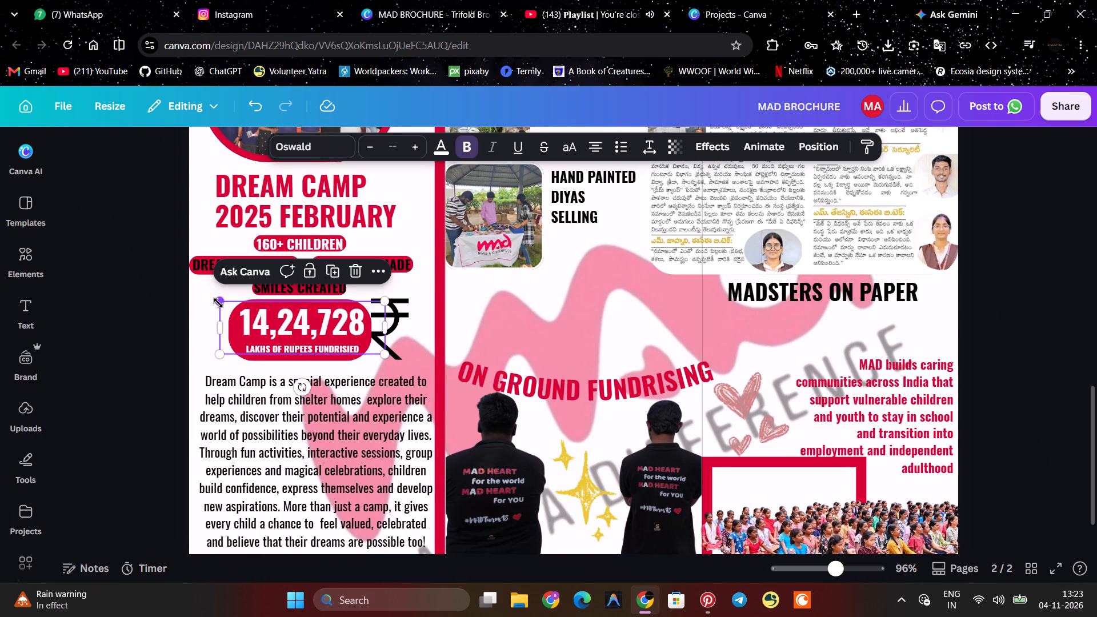
Nudge the "14,24,728" text block slightly to the left so it sits centred inside the red box.
{"action": "left_click", "coordinate": [287, 325]}
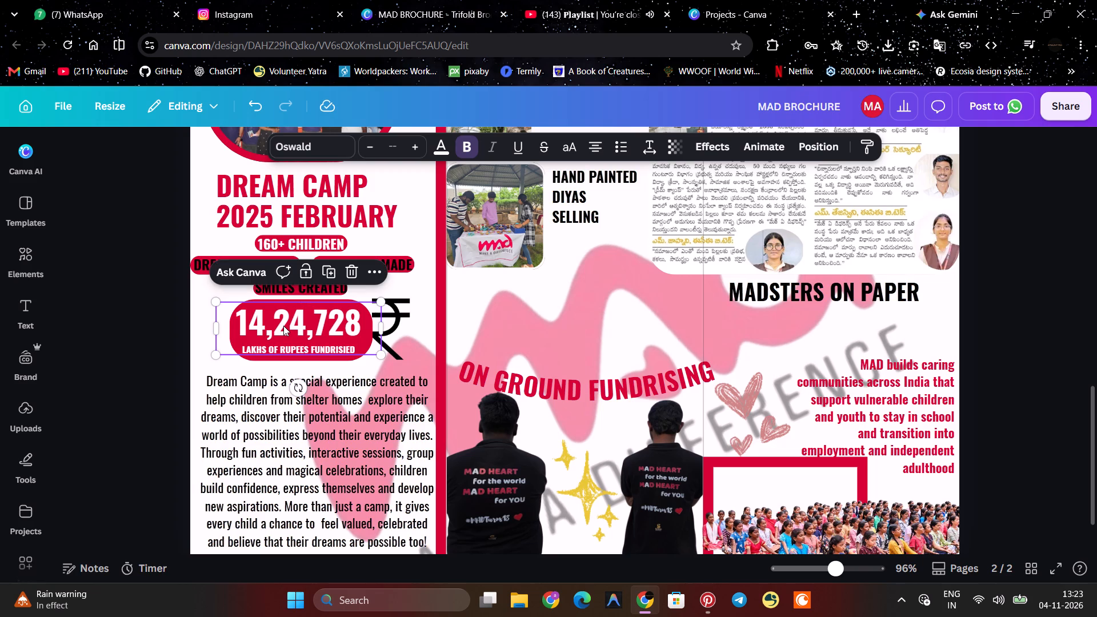
{"action": "left_click", "coordinate": [148, 309]}
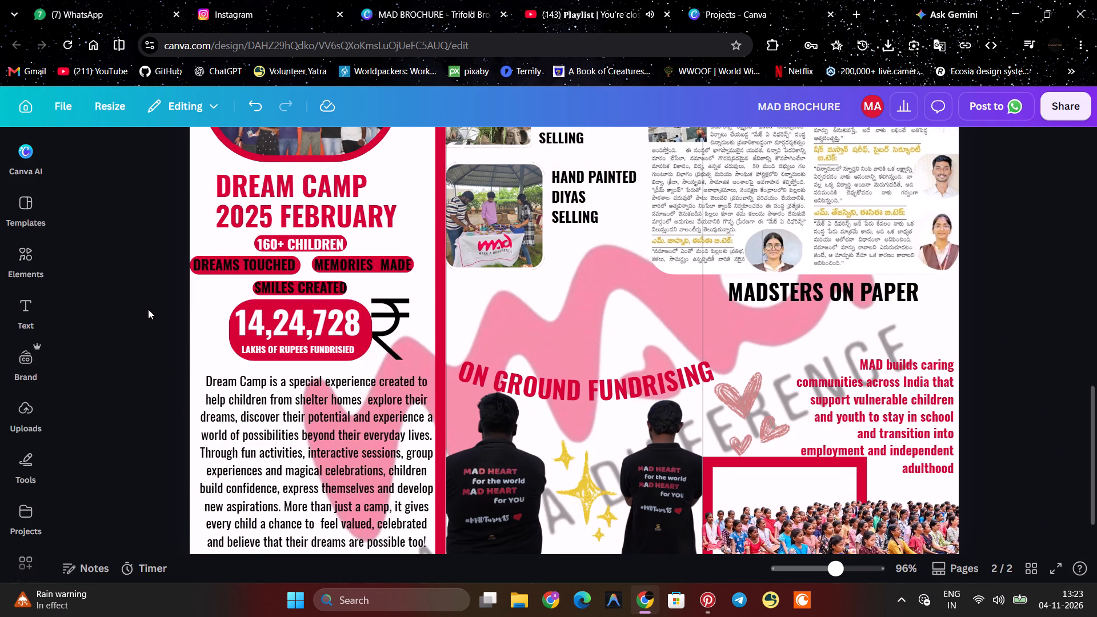
Shift the rupee symbol slightly away from the red "14,24,728" box, align it vertically with the box and shrink it slightly.
{"action": "scroll", "coordinate": [148, 309], "scroll_direction": "down", "scroll_amount": 1}
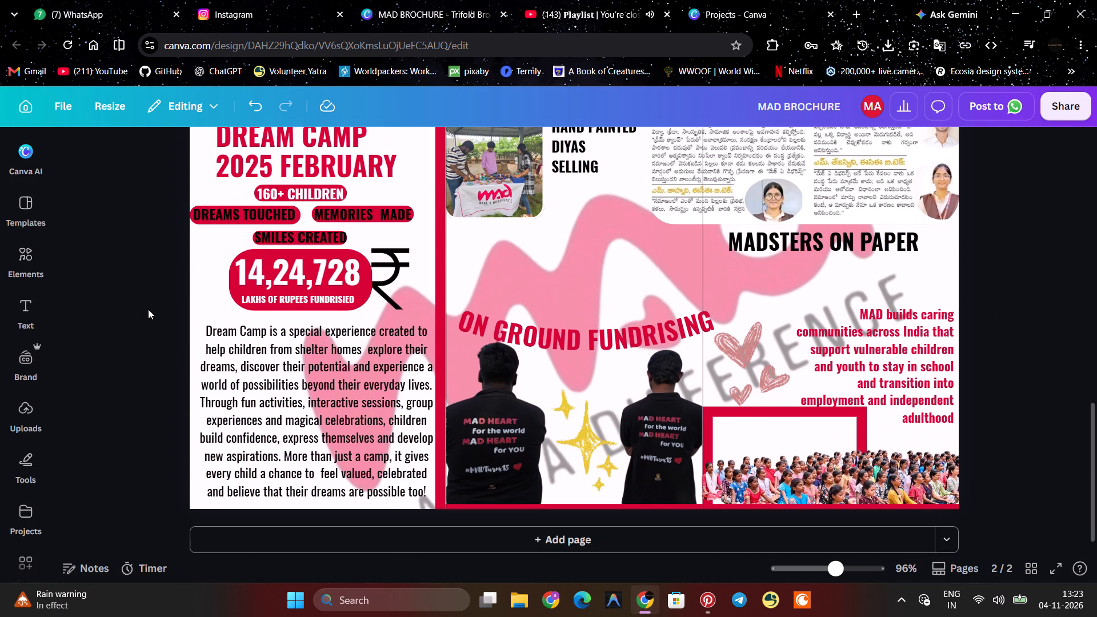
{"action": "scroll", "coordinate": [148, 309], "scroll_direction": "down", "scroll_amount": 1}
{"action": "left_click", "coordinate": [394, 267]}
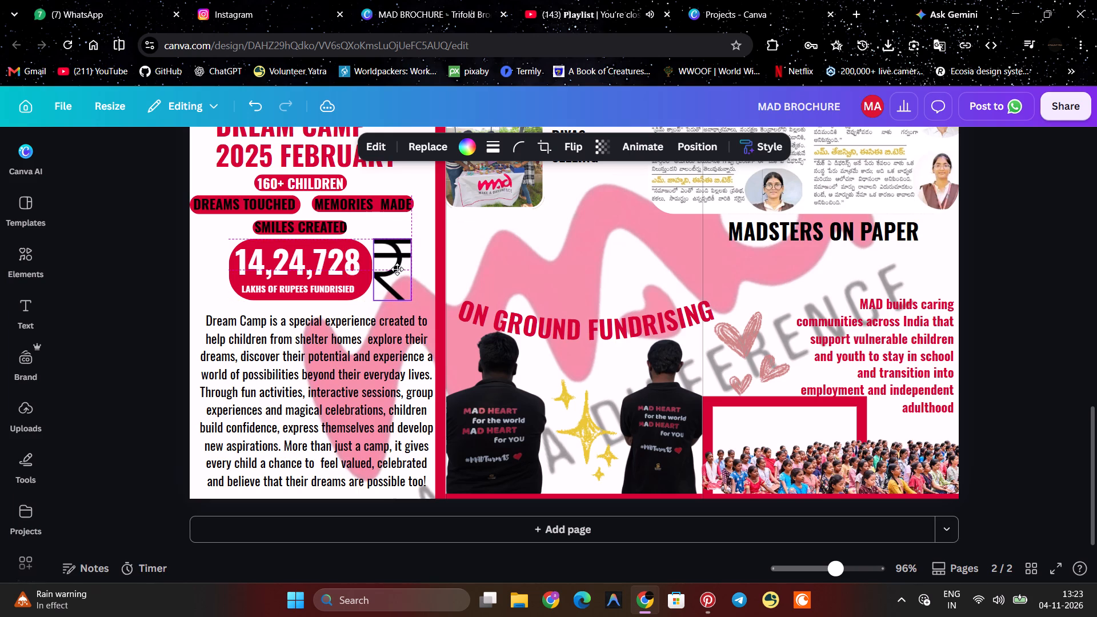
{"action": "left_click", "coordinate": [431, 262]}
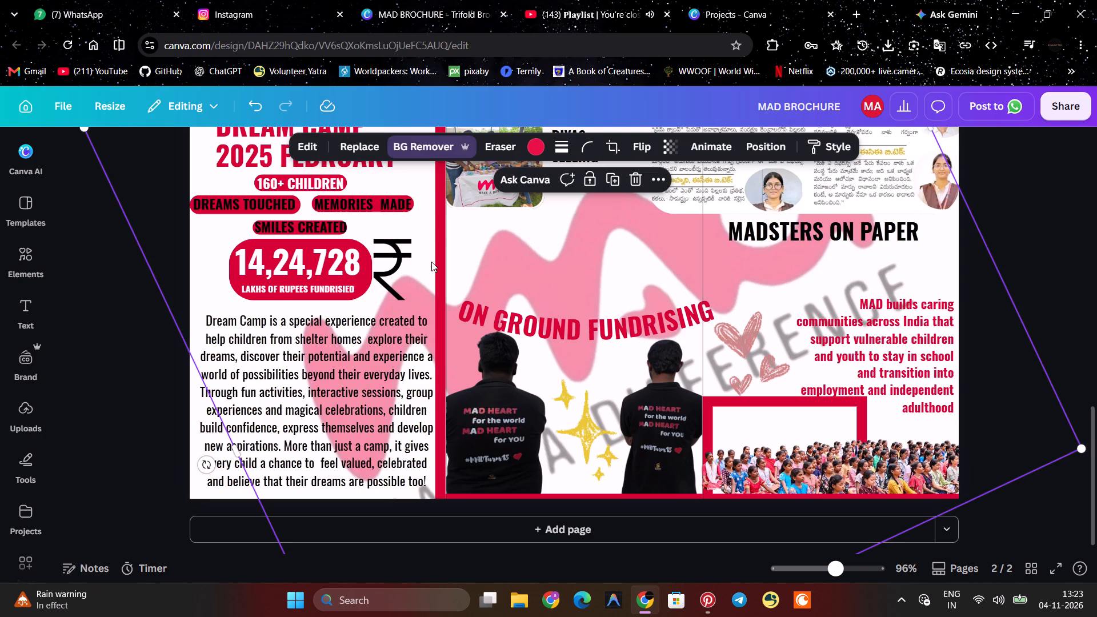
{"action": "left_click_drag", "start_coordinate": [390, 257], "coordinate": [394, 263]}
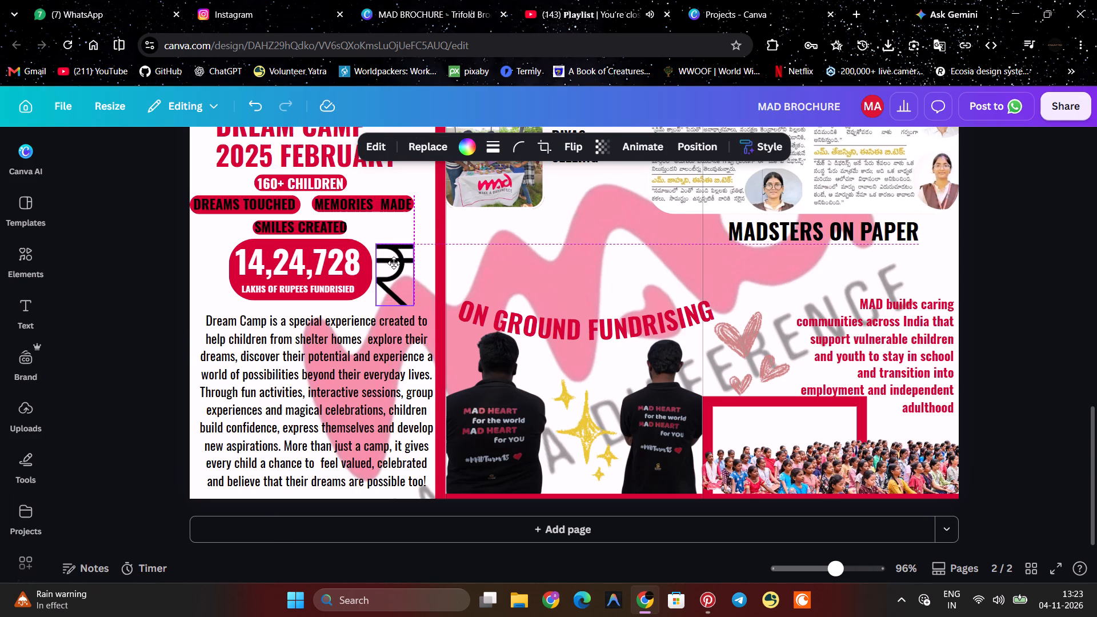
{"action": "left_click_drag", "start_coordinate": [394, 263], "coordinate": [394, 263]}
{"action": "left_click_drag", "start_coordinate": [399, 261], "coordinate": [399, 251]}
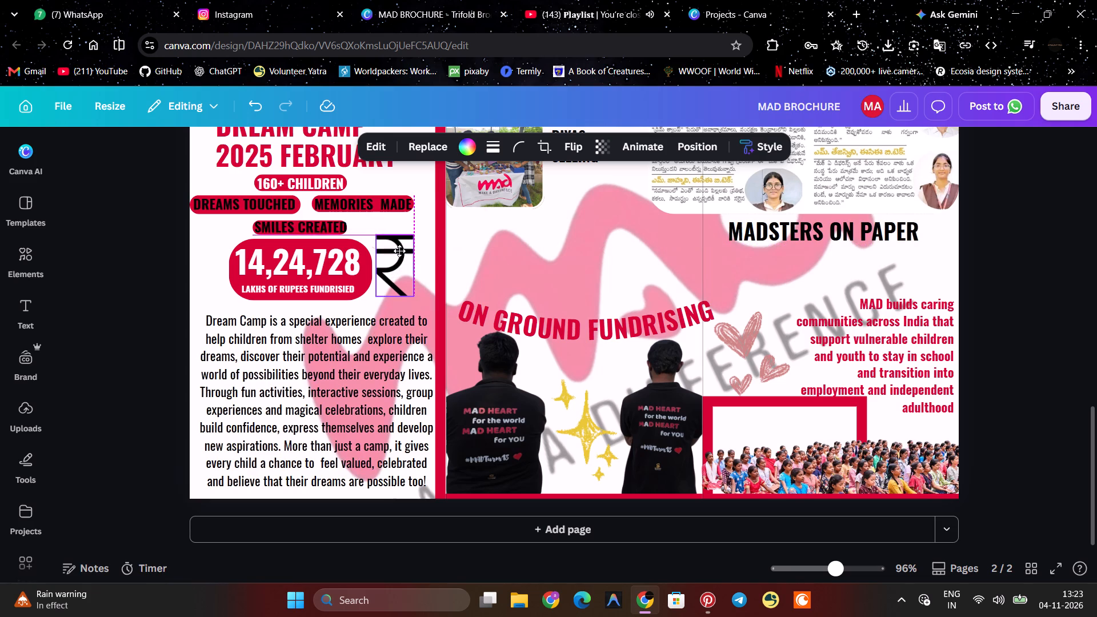
{"action": "left_click_drag", "start_coordinate": [399, 251], "coordinate": [399, 254]}
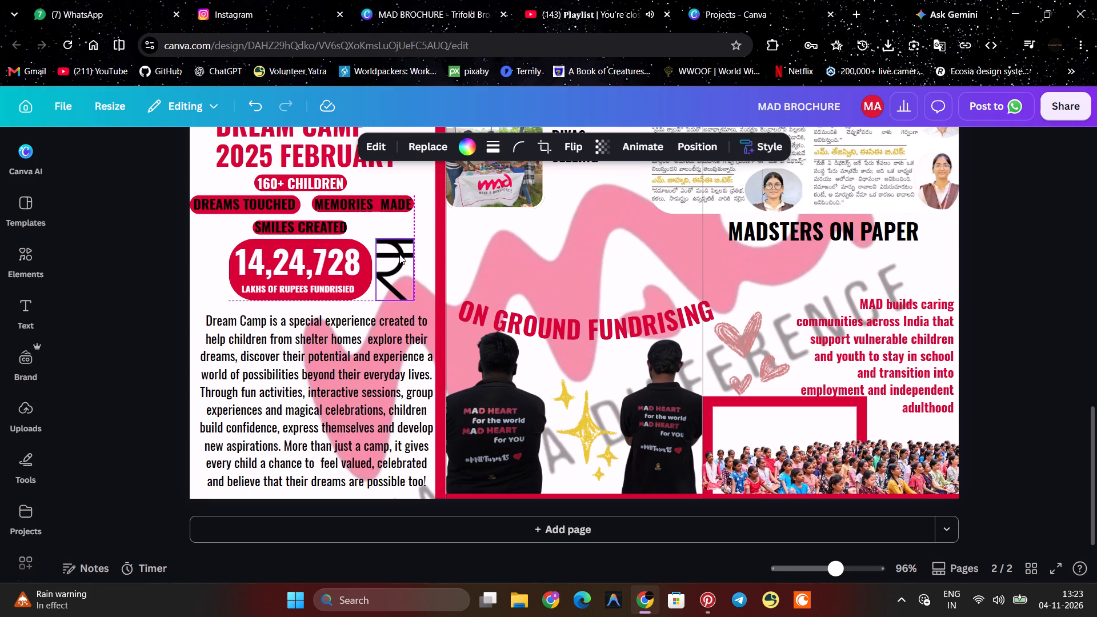
{"action": "left_click_drag", "start_coordinate": [414, 297], "coordinate": [414, 293]}
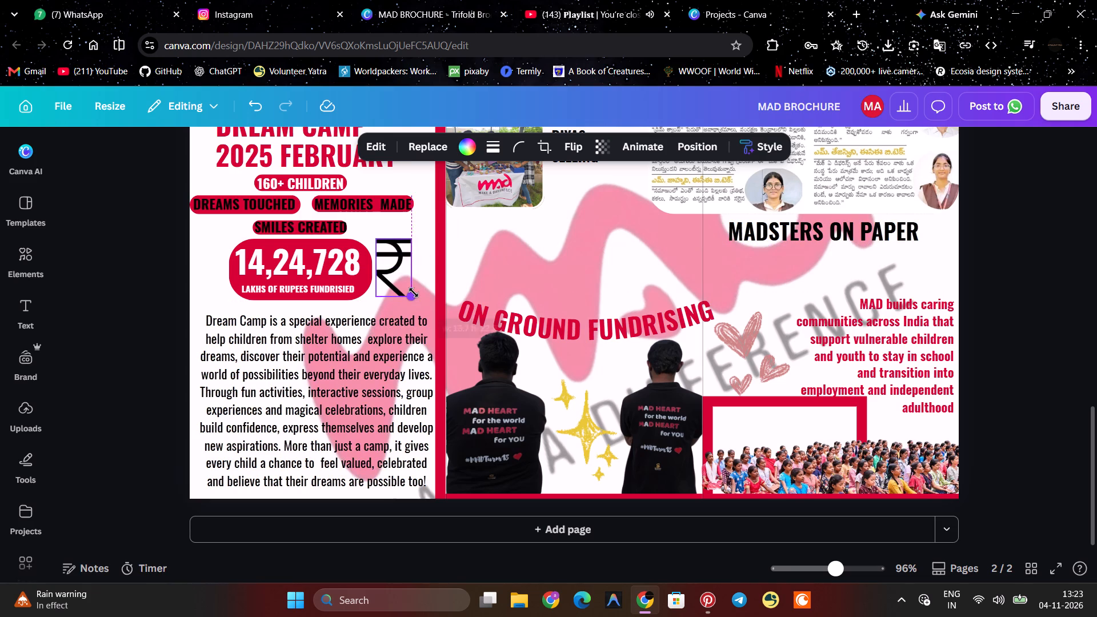
Fine-tune the rupee symbol's placement, nudging it slightly down so it lines up with the red "14,24,728" box.
{"action": "left_click_drag", "start_coordinate": [414, 293], "coordinate": [413, 292]}
{"action": "left_click", "coordinate": [395, 277]}
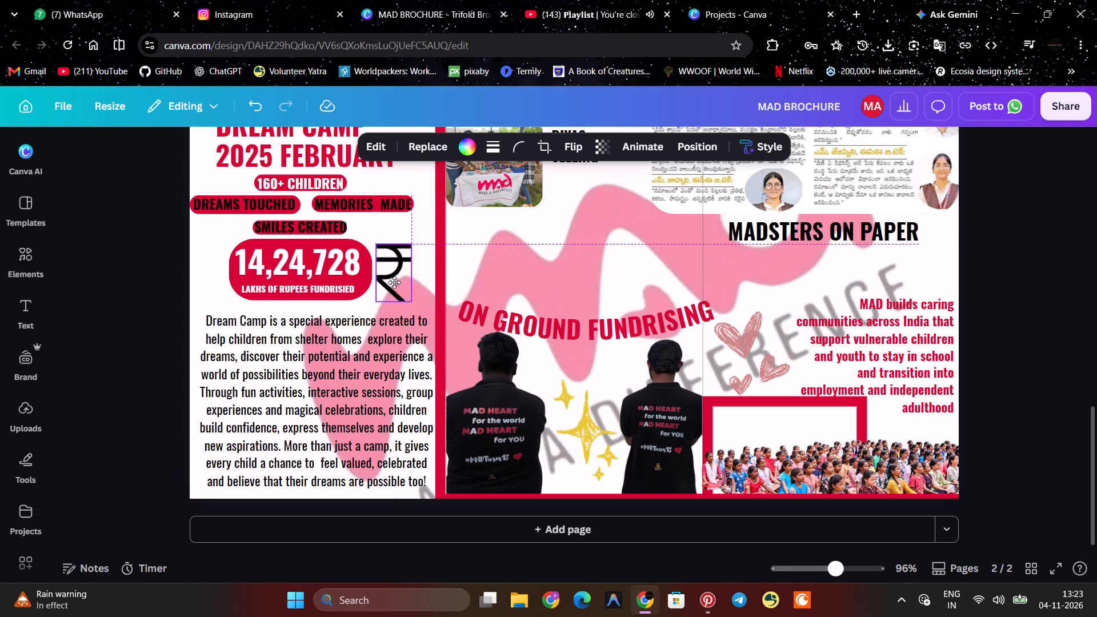
{"action": "left_click", "coordinate": [470, 264]}
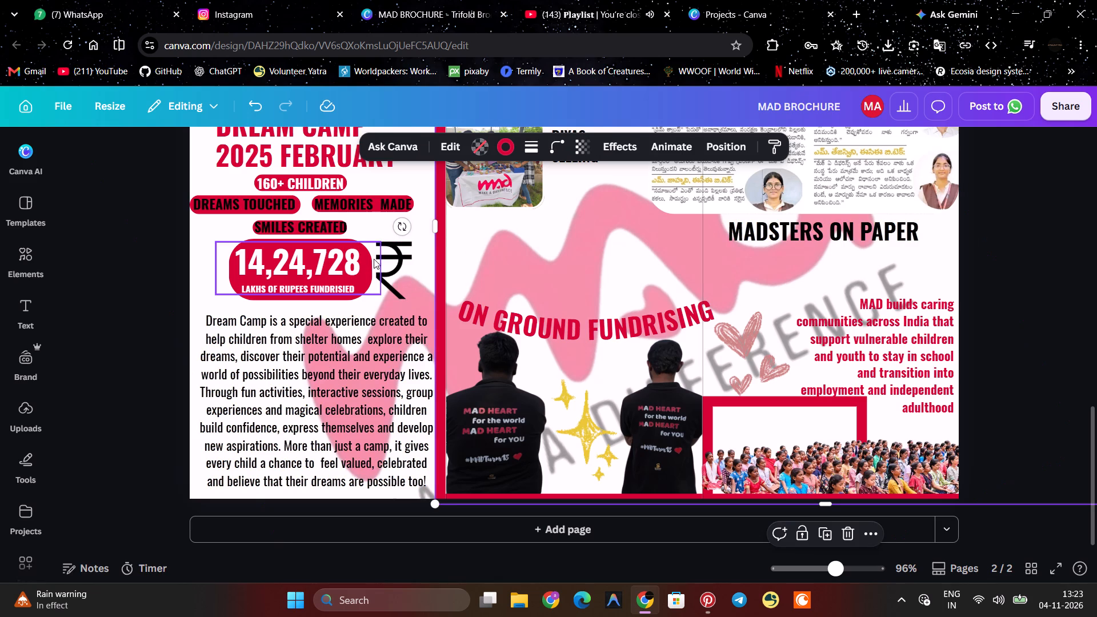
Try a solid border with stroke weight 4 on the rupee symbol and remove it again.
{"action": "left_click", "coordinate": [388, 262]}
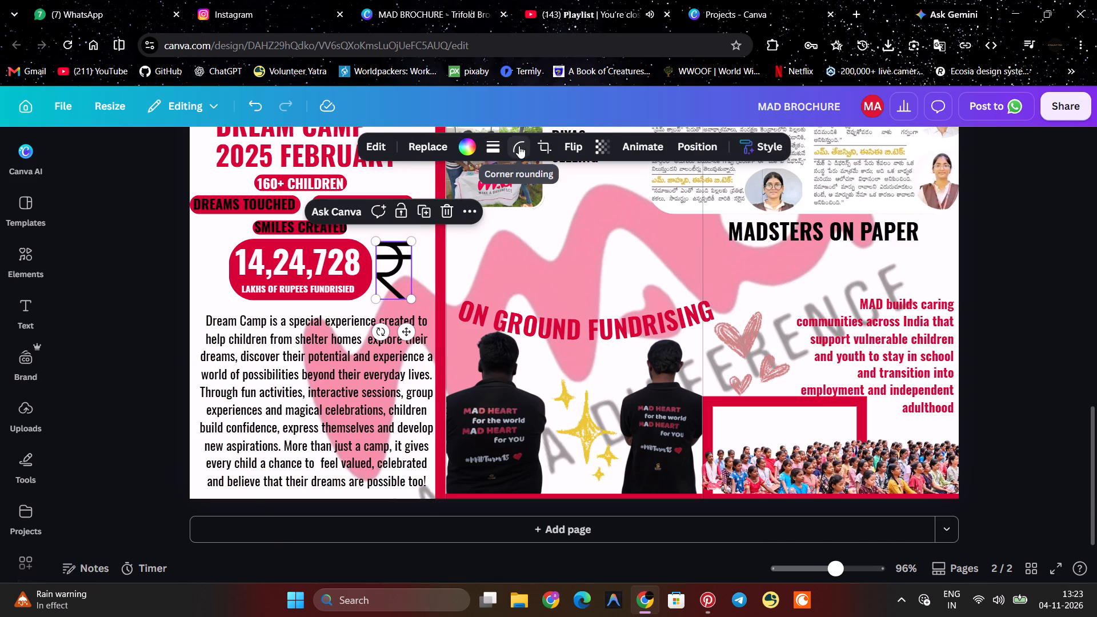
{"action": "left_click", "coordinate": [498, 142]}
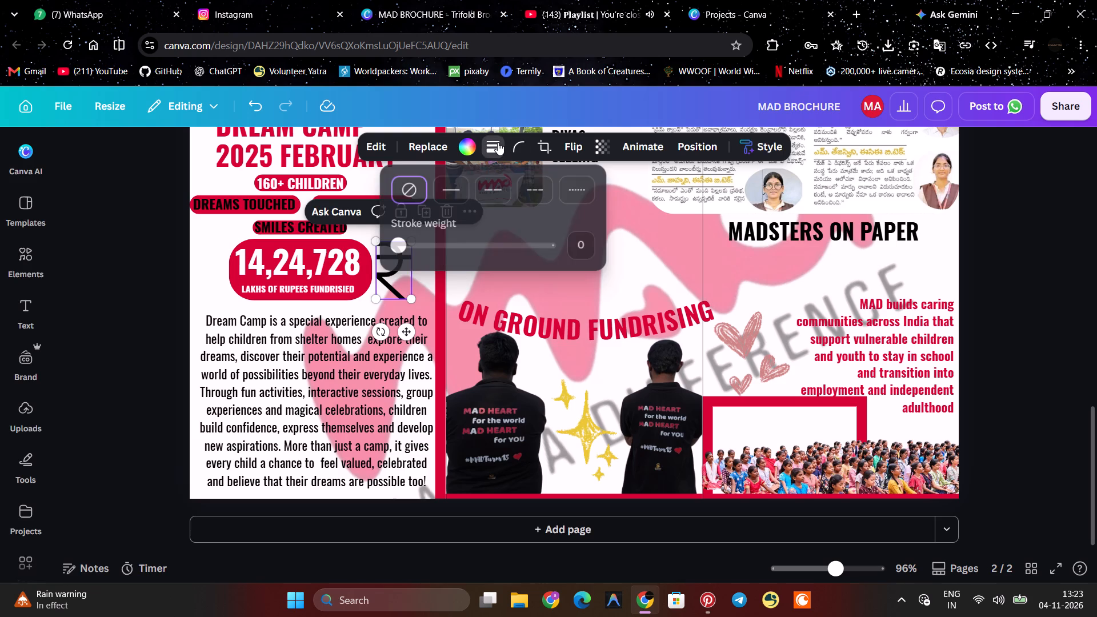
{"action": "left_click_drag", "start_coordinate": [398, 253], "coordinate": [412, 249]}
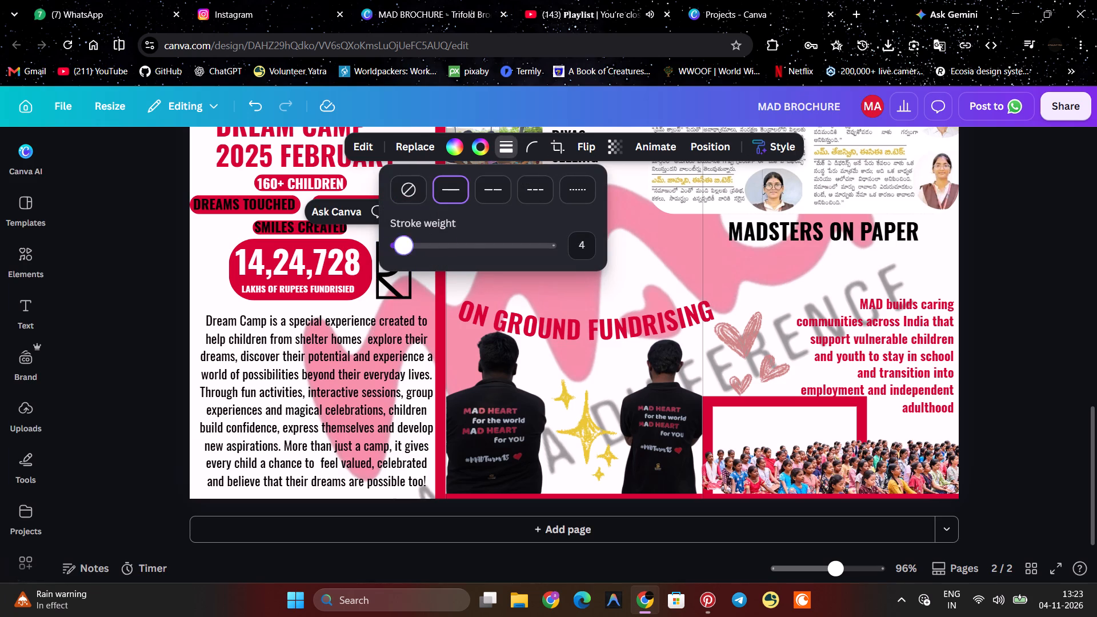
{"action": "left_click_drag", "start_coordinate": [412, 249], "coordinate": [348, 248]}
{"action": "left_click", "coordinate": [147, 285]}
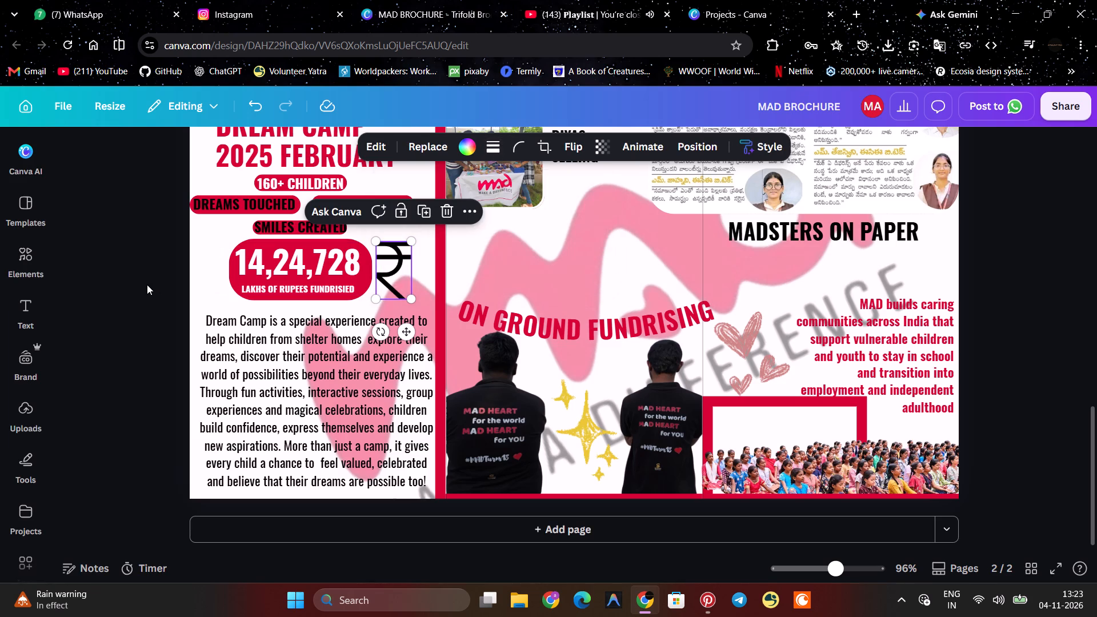